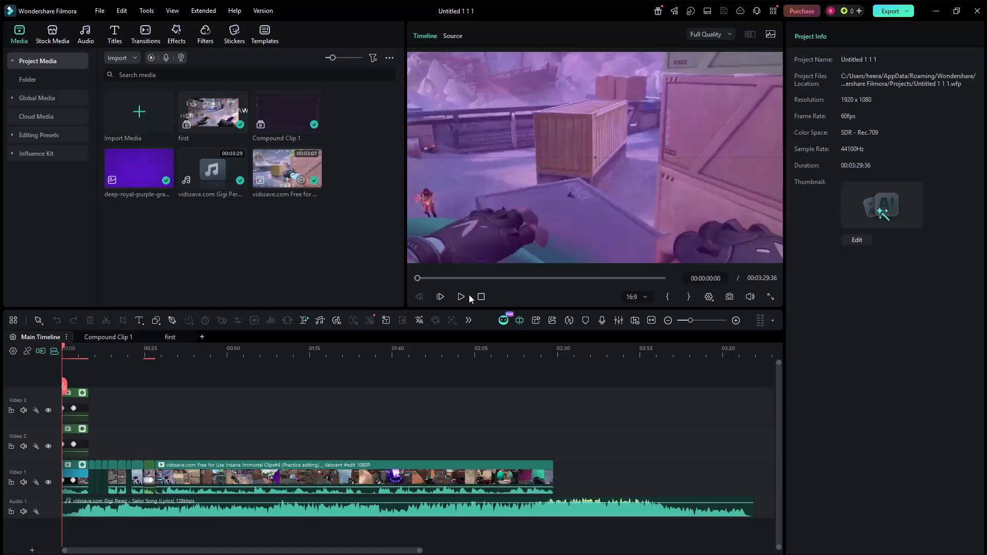
Play the main timeline from the start to about 29 seconds to review the edited clips.
click(460, 300)
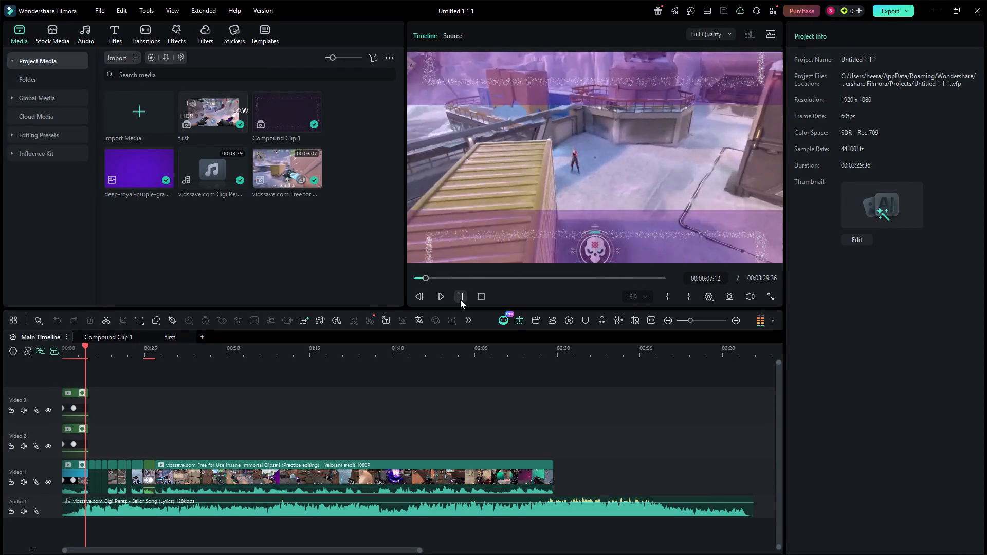
click(460, 300)
click(460, 300)
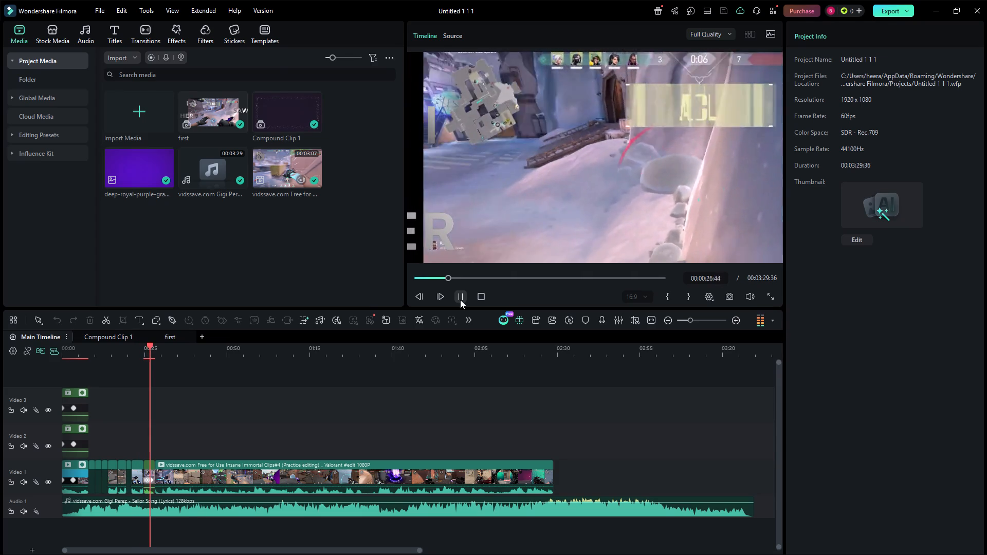
click(460, 300)
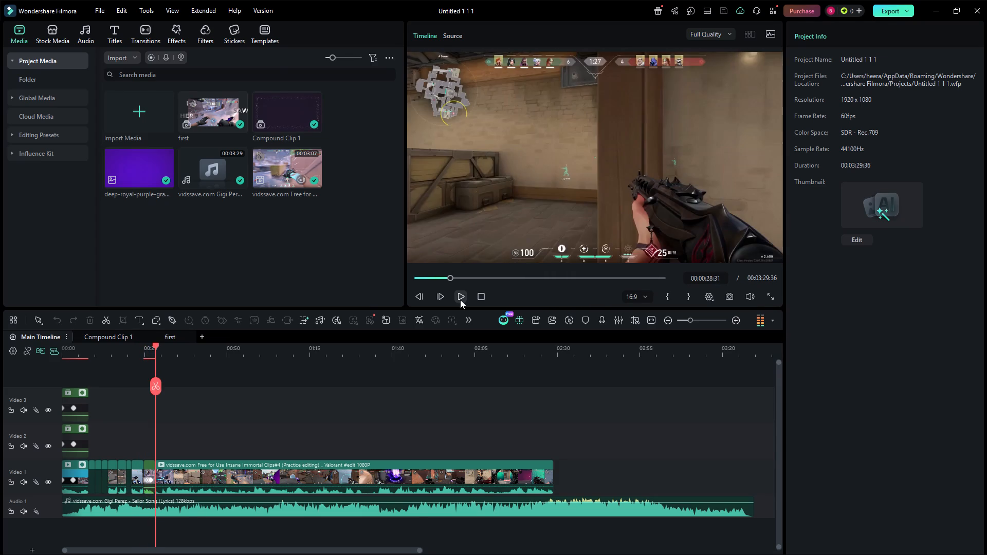
click(460, 300)
click(460, 300)
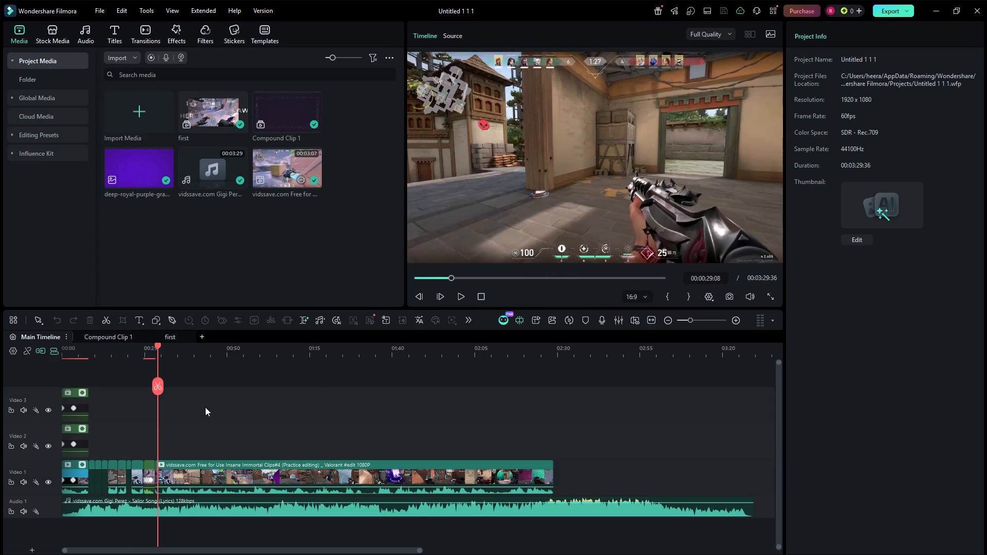
Examine the In and Out motion presets available for the short clip that follows the speed-ramped opening clip on Video 1.
drag(693, 318, 705, 317)
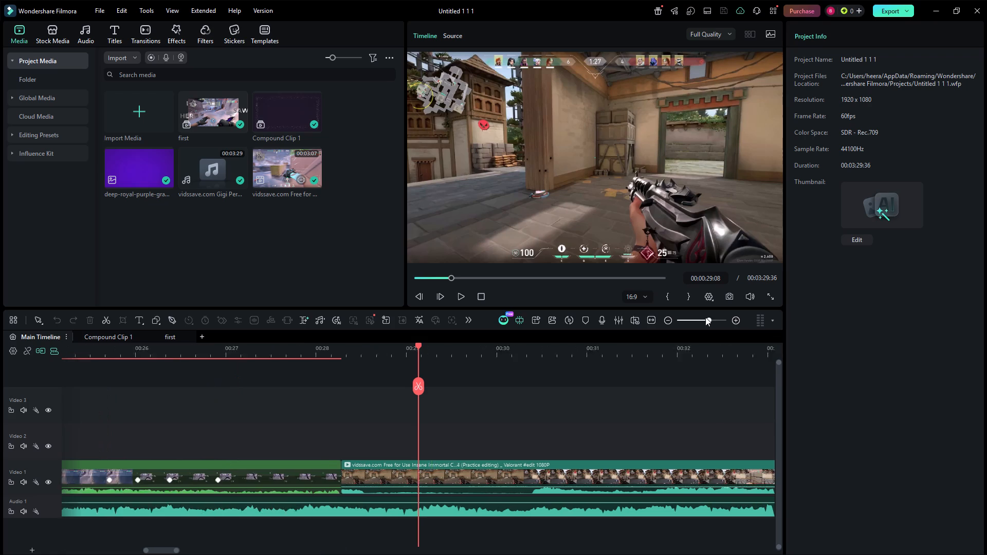
drag(705, 317, 700, 321)
right_drag(187, 405, 697, 402)
click(235, 366)
click(231, 349)
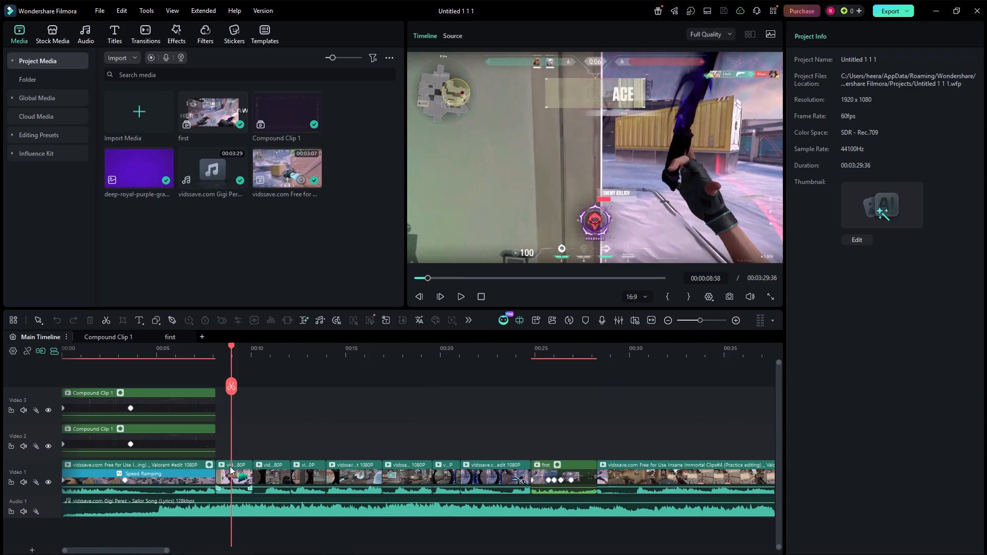
click(230, 466)
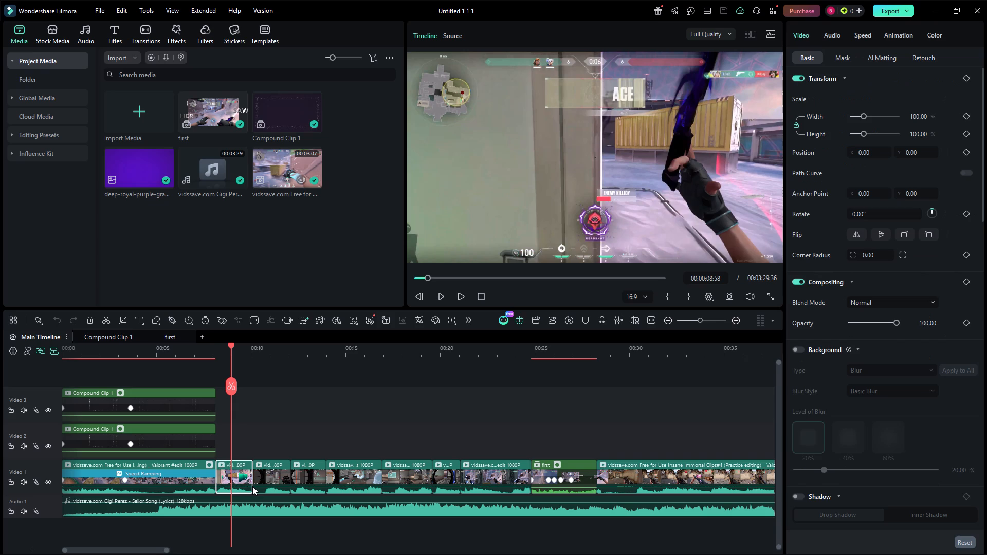
click(882, 40)
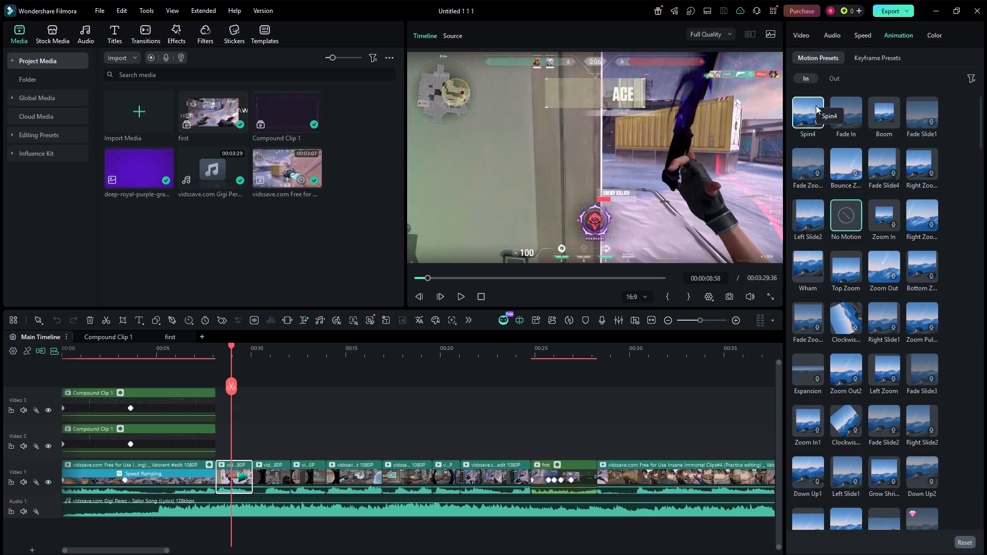
click(286, 425)
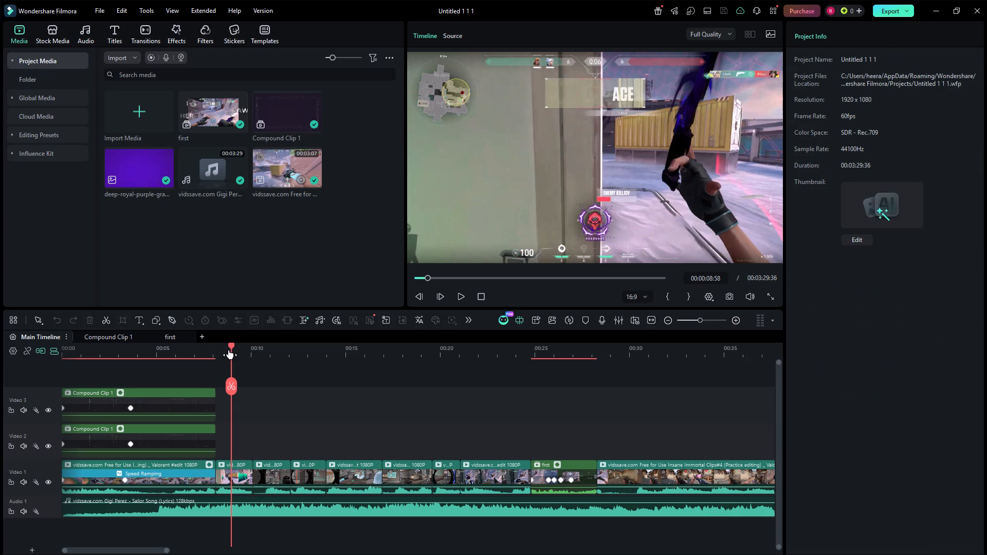
drag(229, 350, 247, 354)
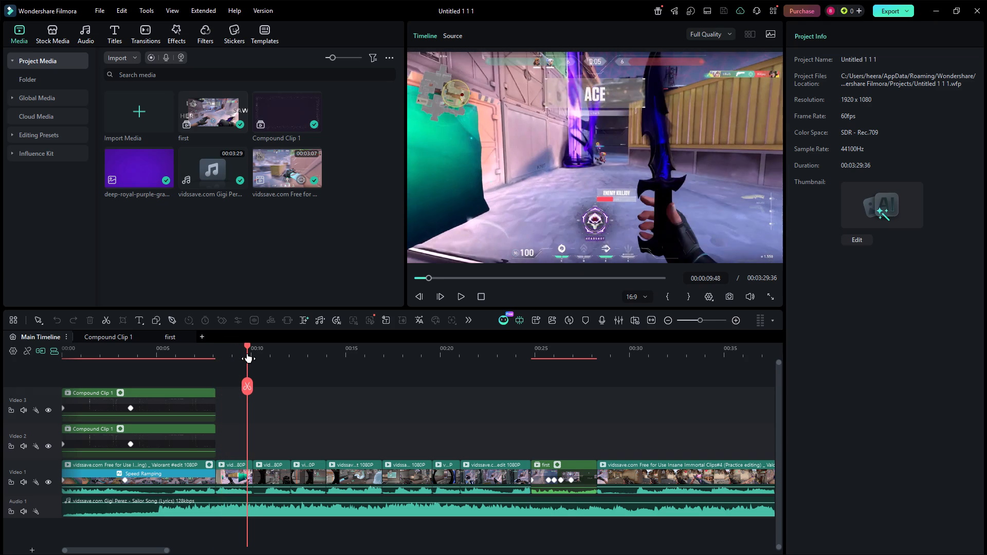
drag(247, 354, 240, 357)
click(233, 470)
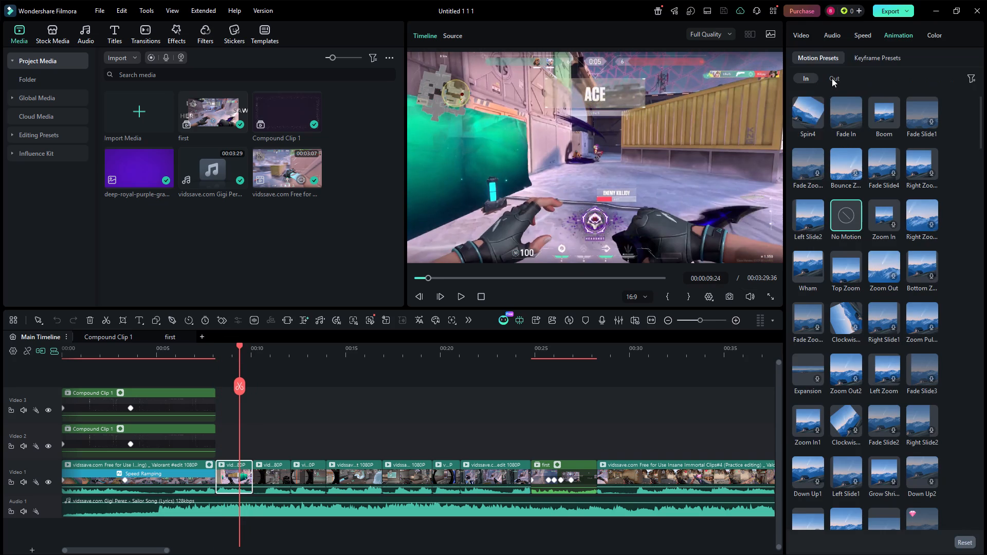
click(832, 78)
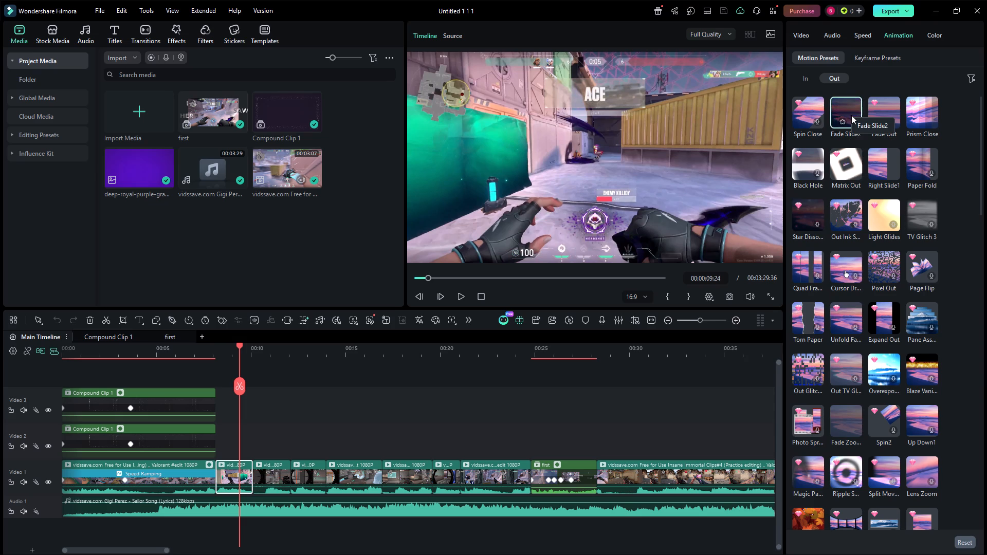
click(457, 417)
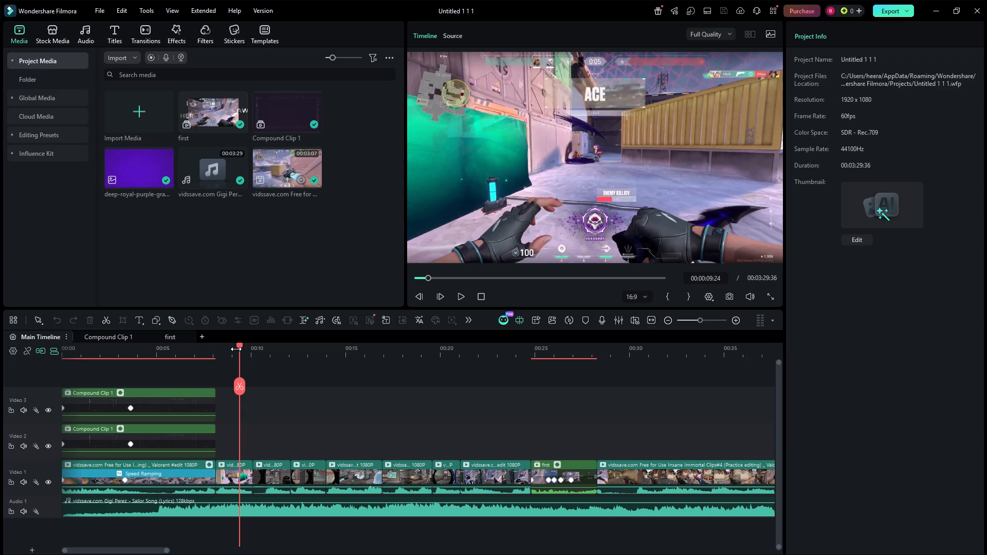
Scrub through the short second clip on Video 1 to inspect its footage between about 8 and 10 seconds.
drag(236, 349, 250, 354)
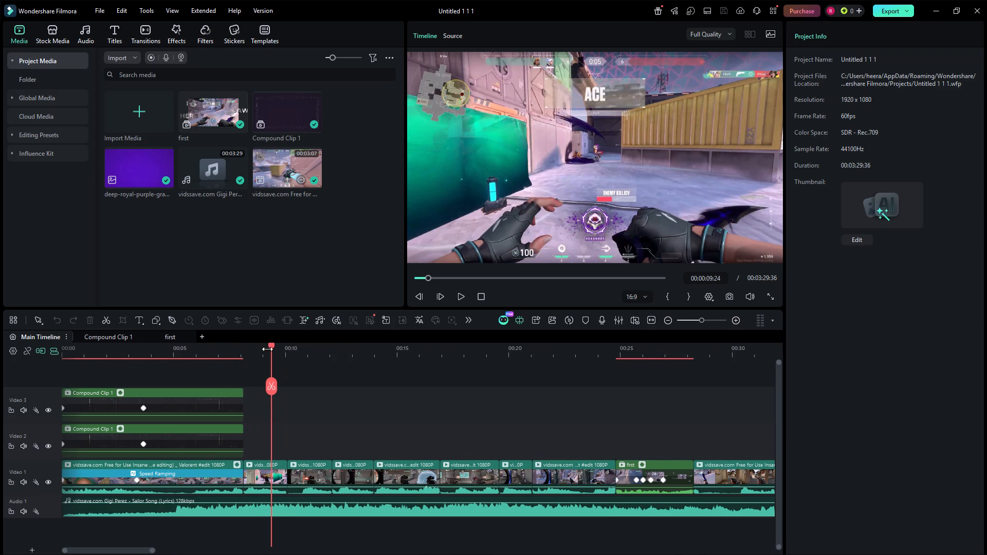
drag(272, 347, 256, 353)
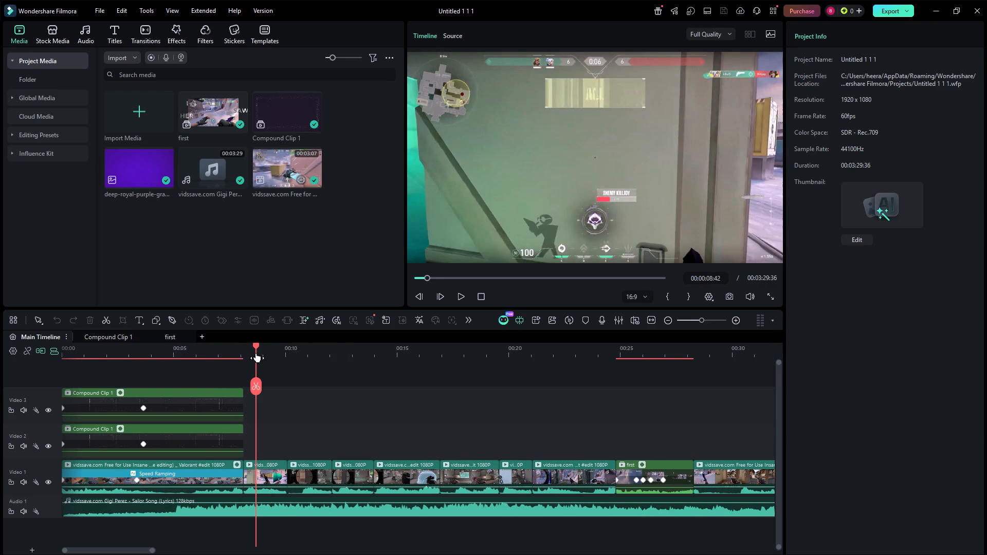
drag(256, 353, 247, 364)
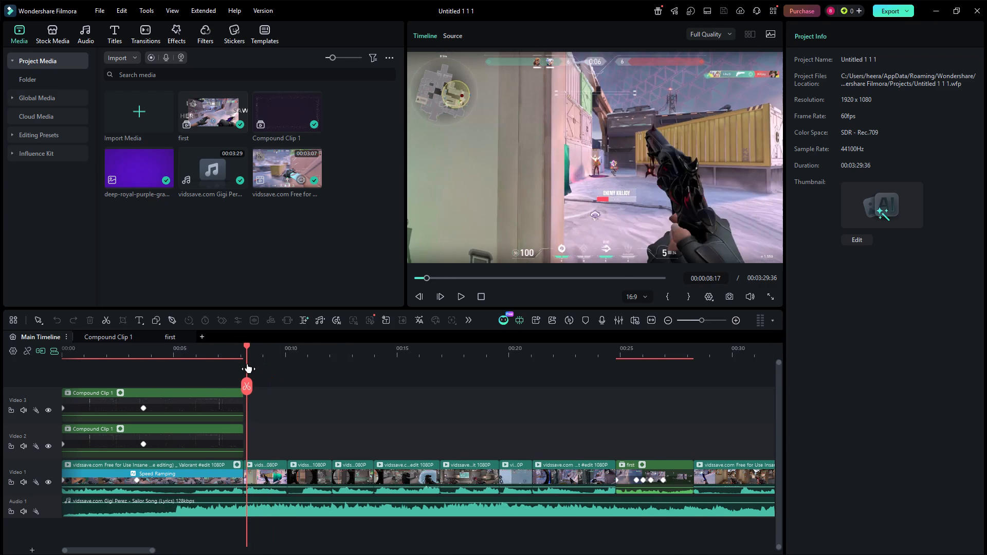
drag(247, 364, 277, 369)
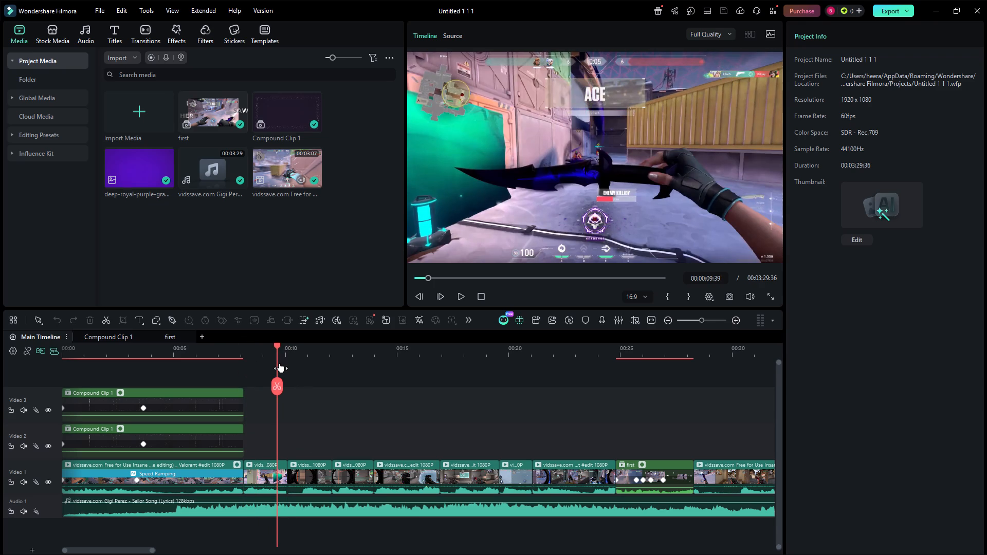
drag(275, 356, 257, 358)
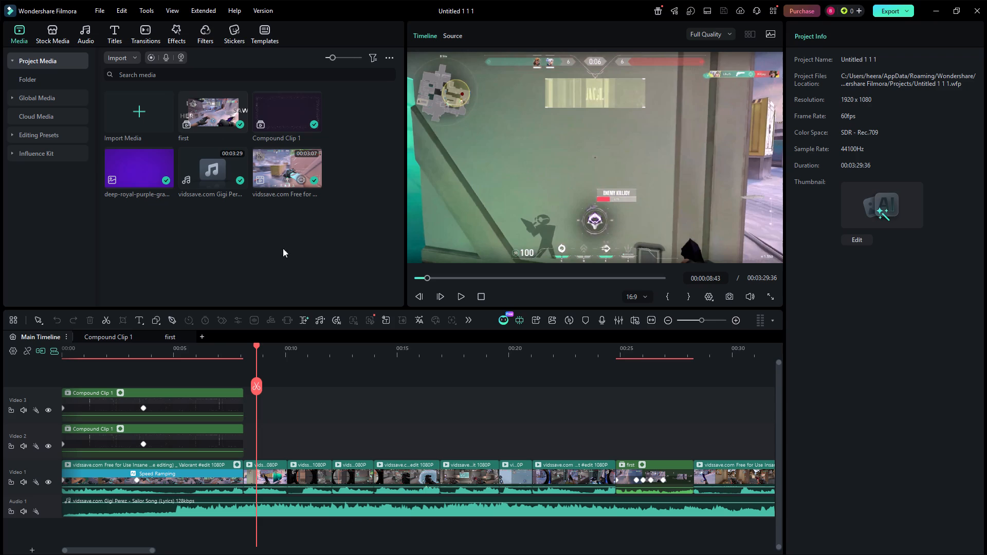
Look over the trending video effects in the effects library.
click(161, 40)
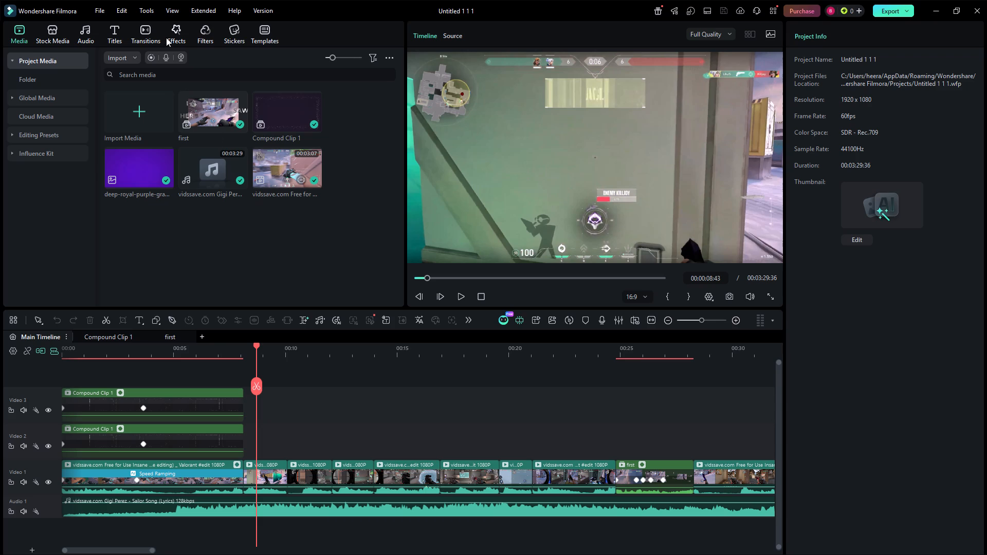
click(168, 36)
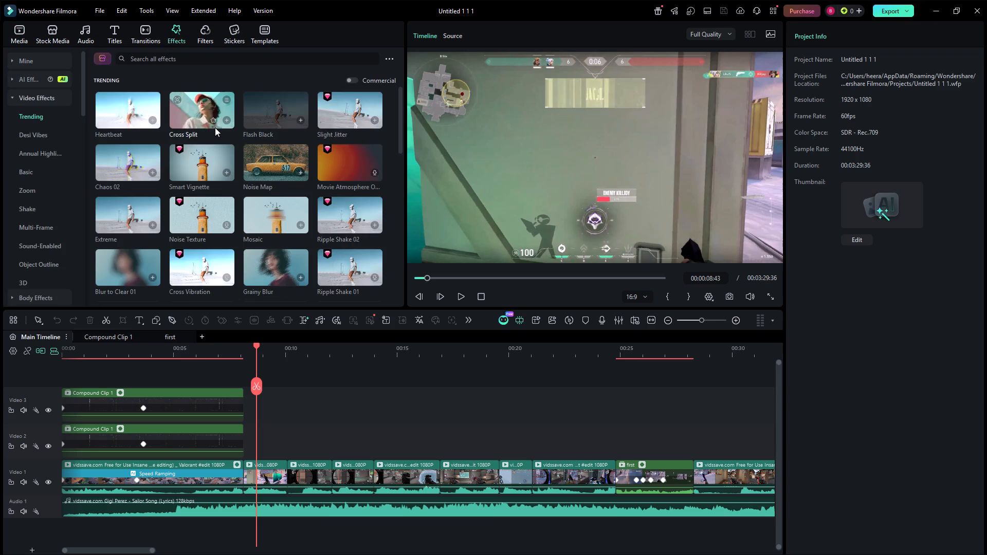
right_drag(300, 410, 447, 464)
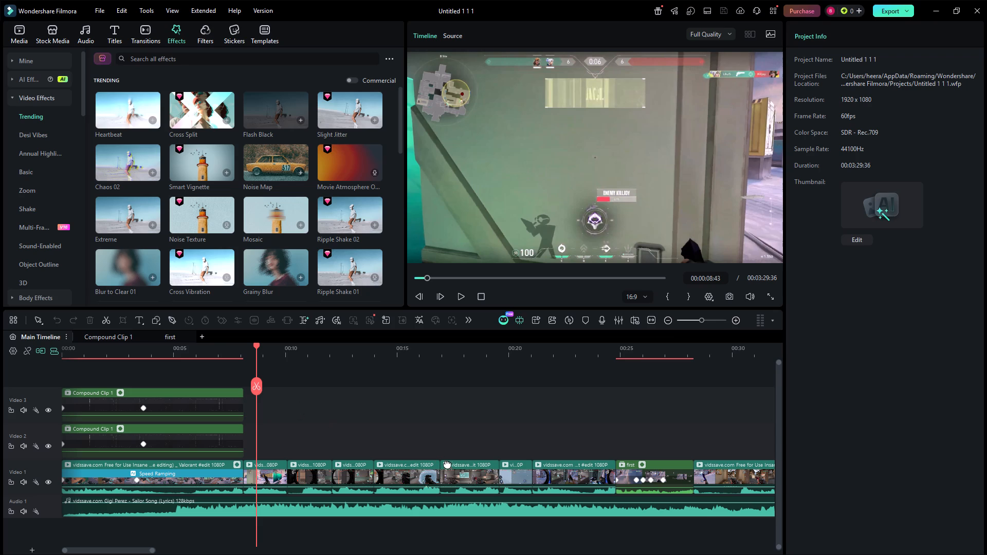
right_drag(447, 464, 449, 465)
Open the basic color settings of the speed-ramped opening clip on Video 1, with the playhead at 00:00:03:39.
click(169, 477)
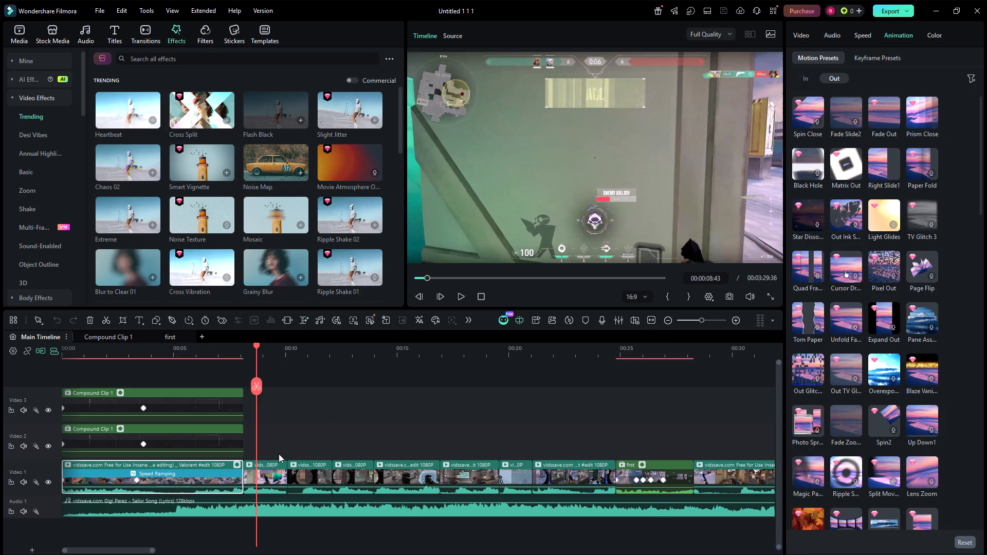
drag(259, 351, 146, 351)
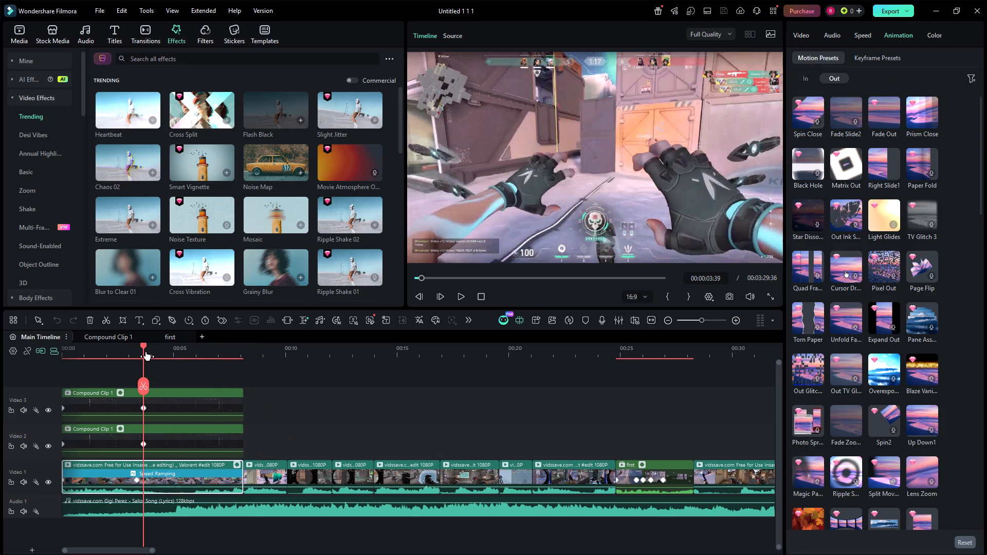
click(926, 33)
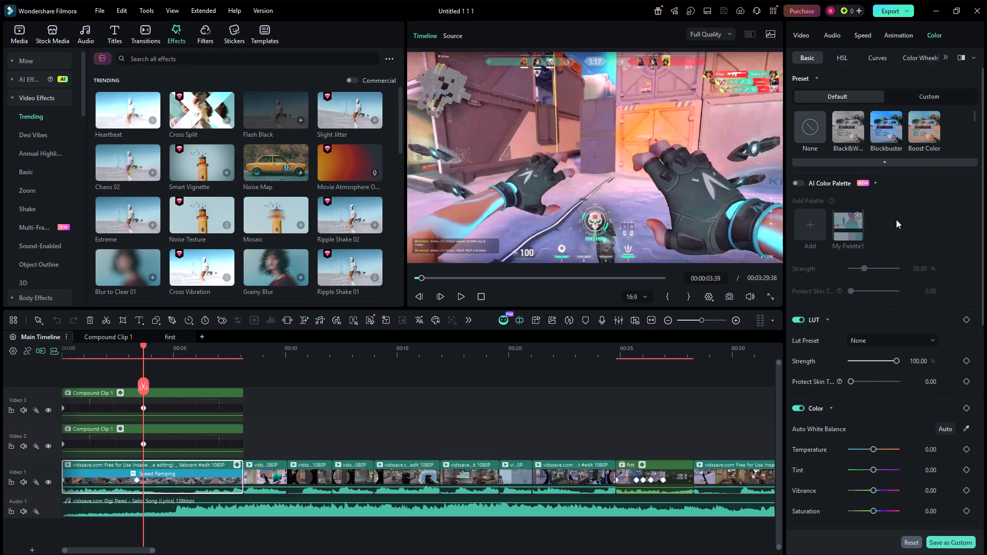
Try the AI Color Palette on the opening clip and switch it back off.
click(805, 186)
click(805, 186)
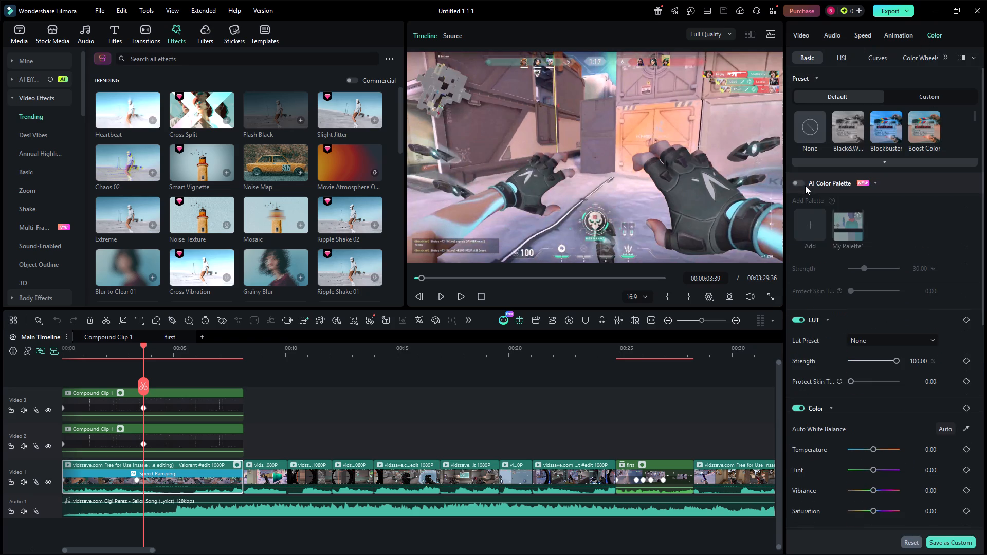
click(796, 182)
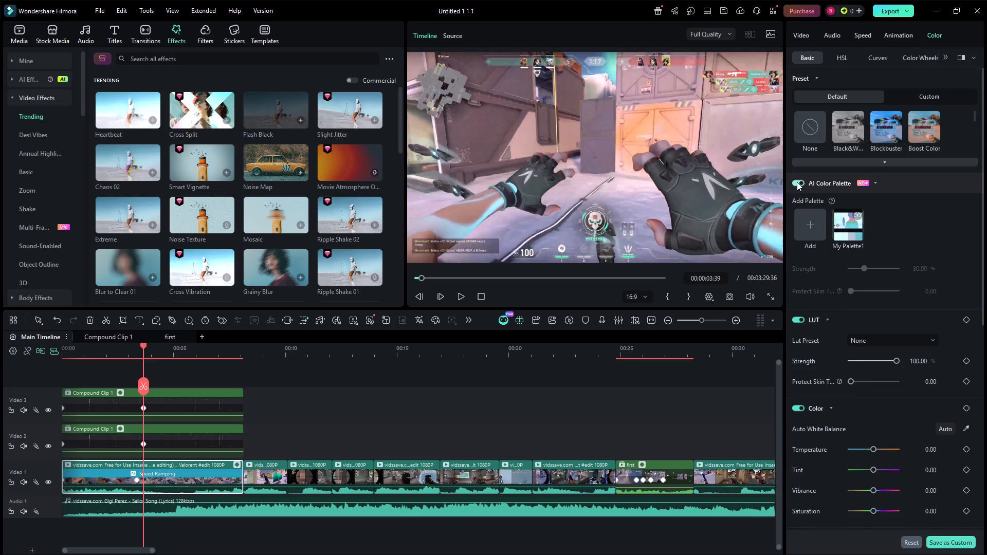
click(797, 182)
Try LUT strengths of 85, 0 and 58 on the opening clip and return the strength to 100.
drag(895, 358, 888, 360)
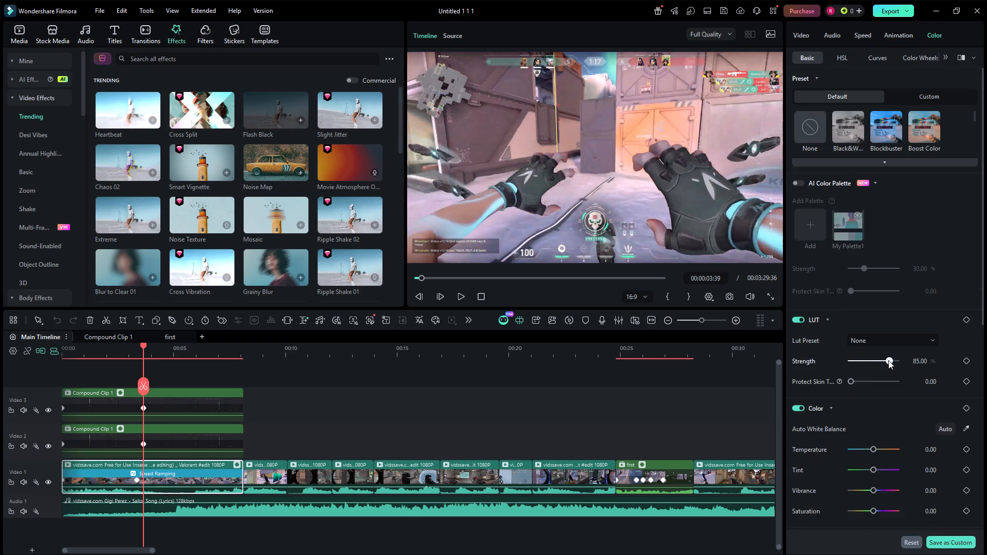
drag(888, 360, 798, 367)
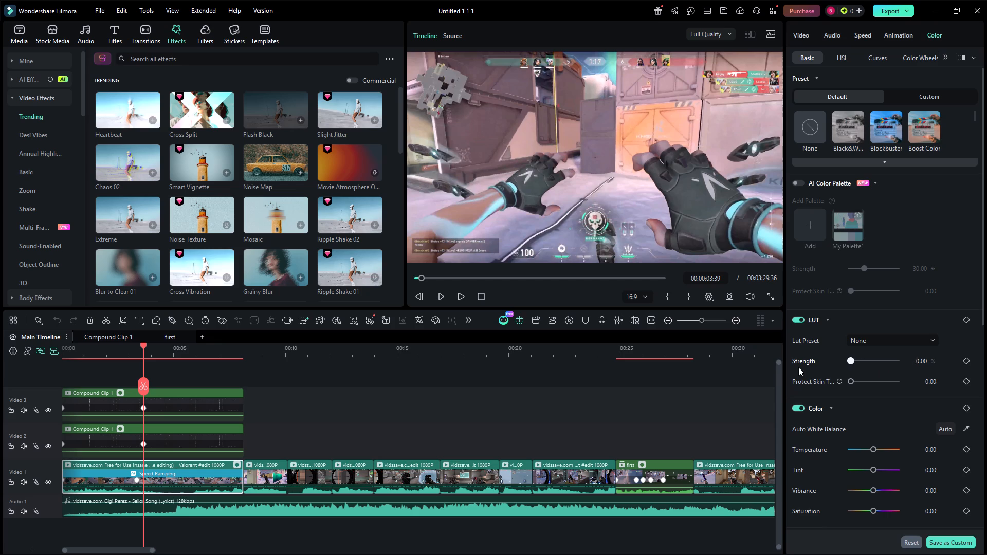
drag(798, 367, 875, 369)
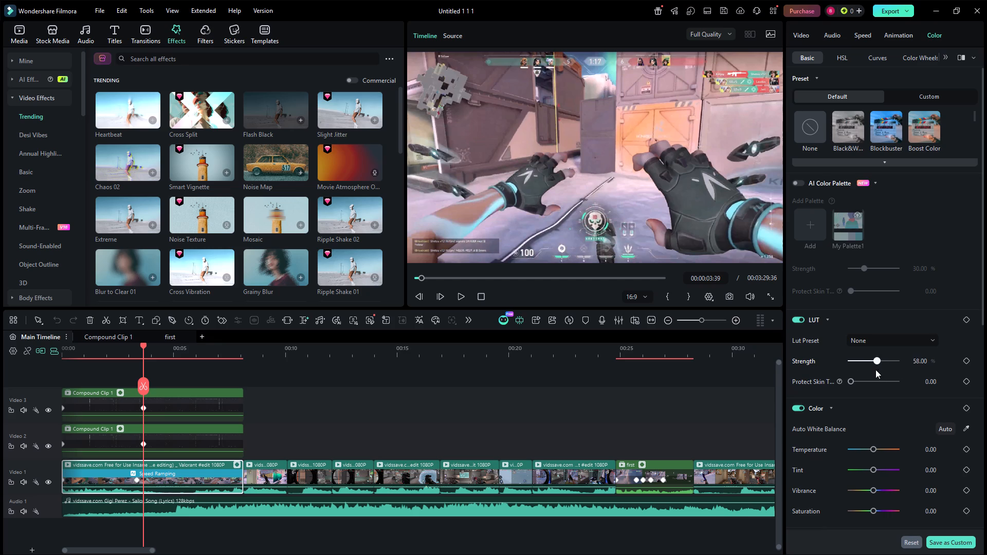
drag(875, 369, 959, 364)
Set the LUT's skin tone protection to 4 for the opening clip.
drag(853, 378, 873, 382)
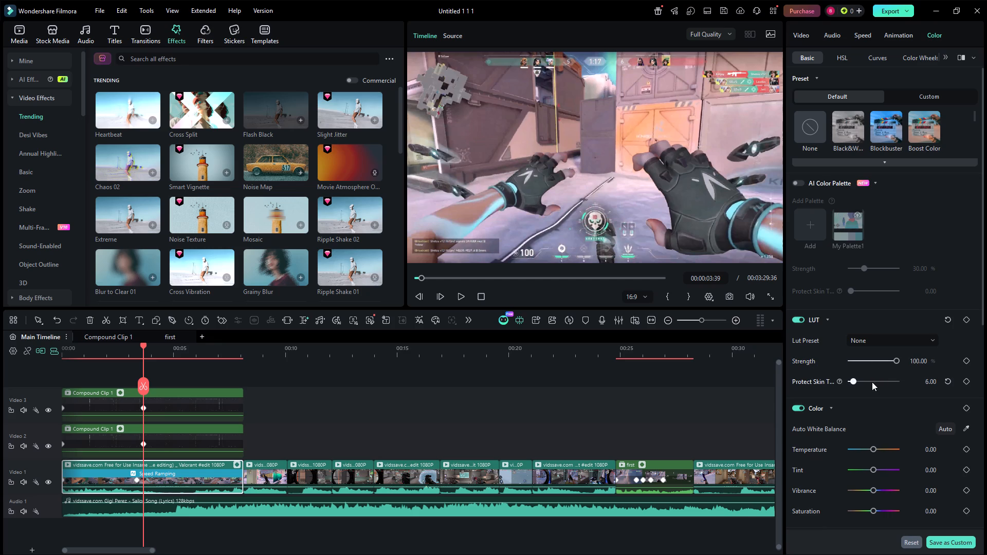
drag(853, 379, 894, 380)
drag(894, 380, 853, 386)
Set the opening clip's temperature to -3, tint to -19, vibrance to 12 and saturation to -10.
drag(983, 297, 985, 375)
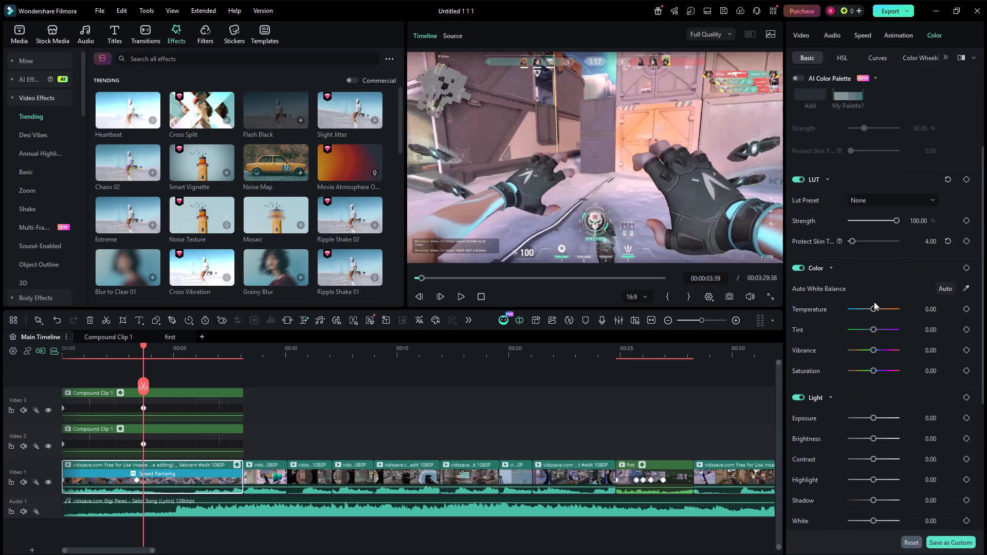
drag(871, 306, 865, 312)
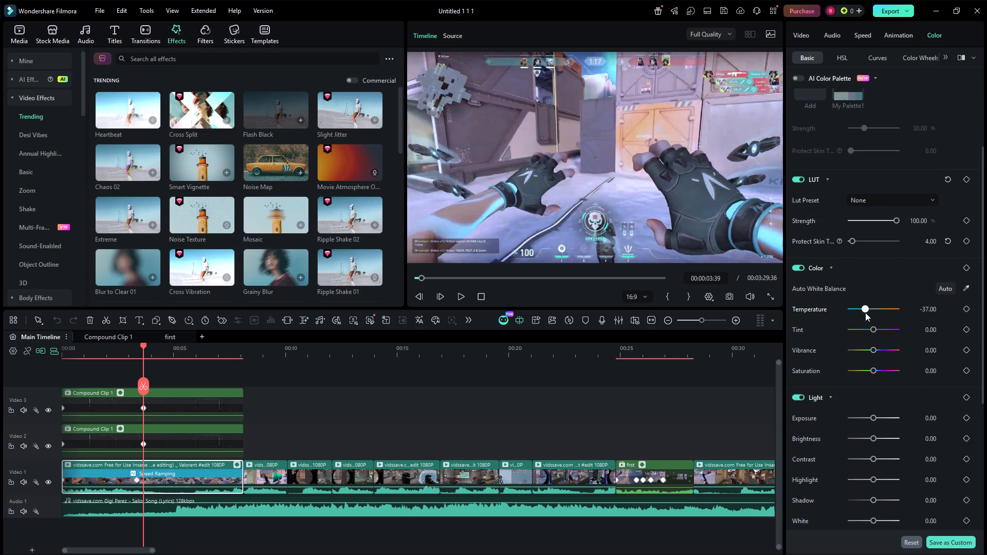
drag(865, 312, 873, 310)
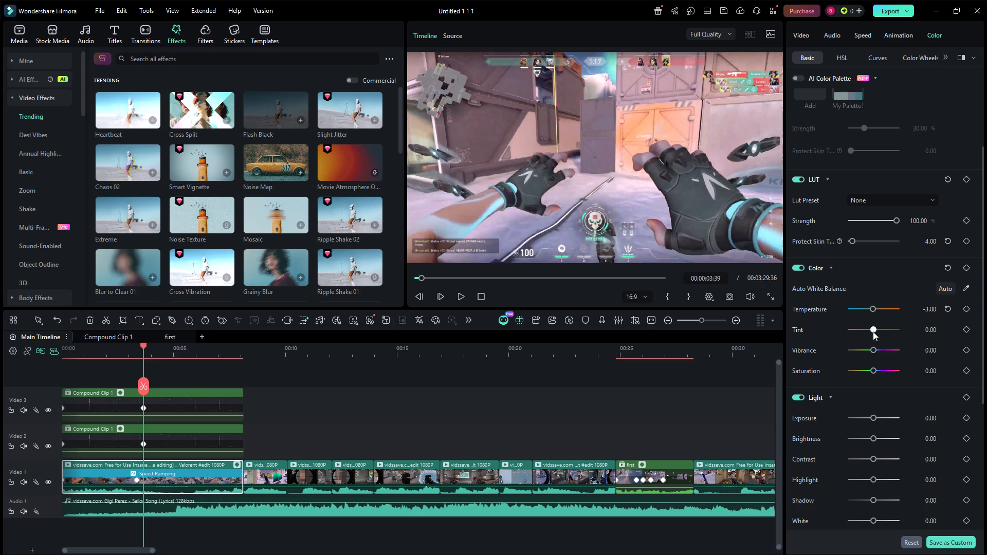
drag(874, 331, 871, 329)
drag(871, 329, 869, 330)
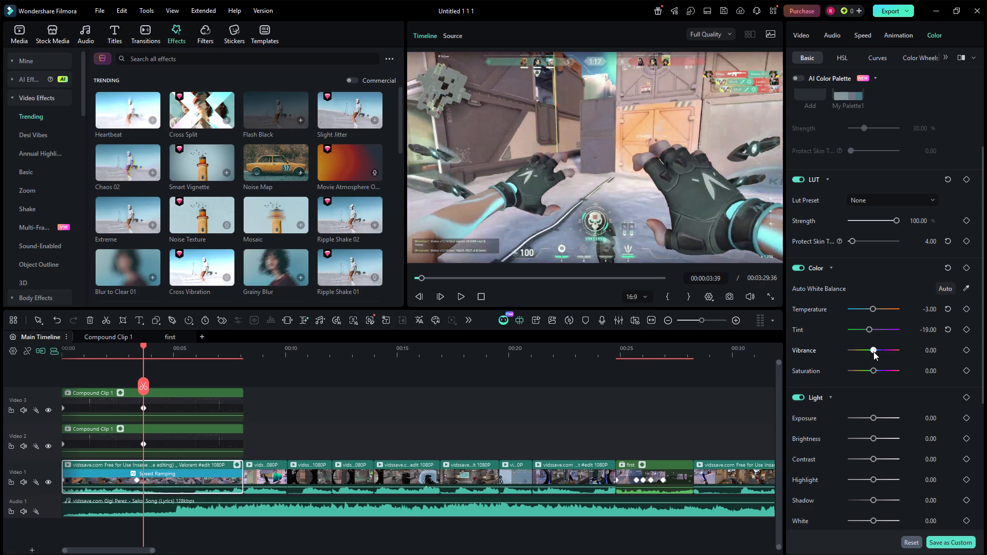
click(873, 351)
drag(870, 371, 867, 372)
drag(867, 372, 871, 366)
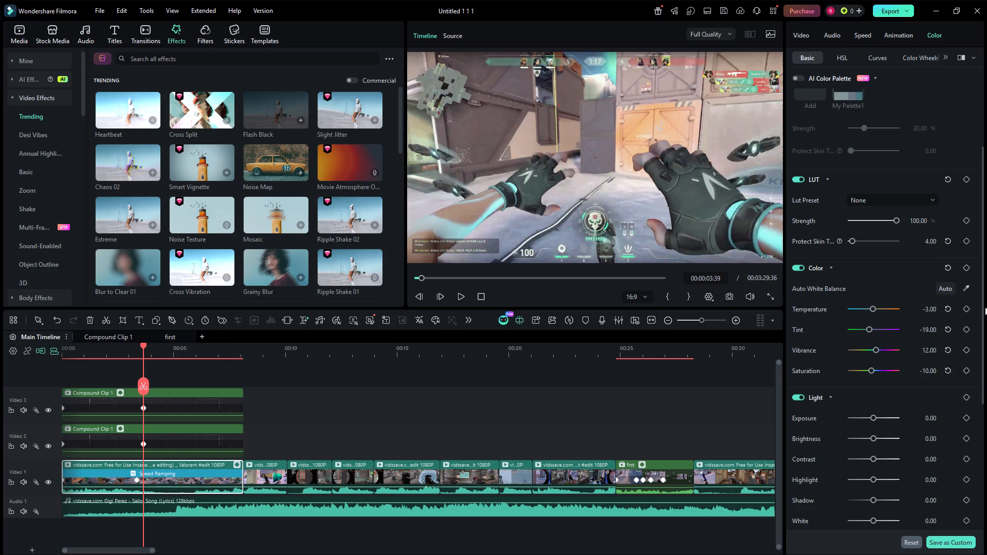
Set the opening clip's light values to exposure 10, brightness -8, contrast -3, highlight -33, shadow -10, white 15 and black -26.
drag(980, 311, 975, 374)
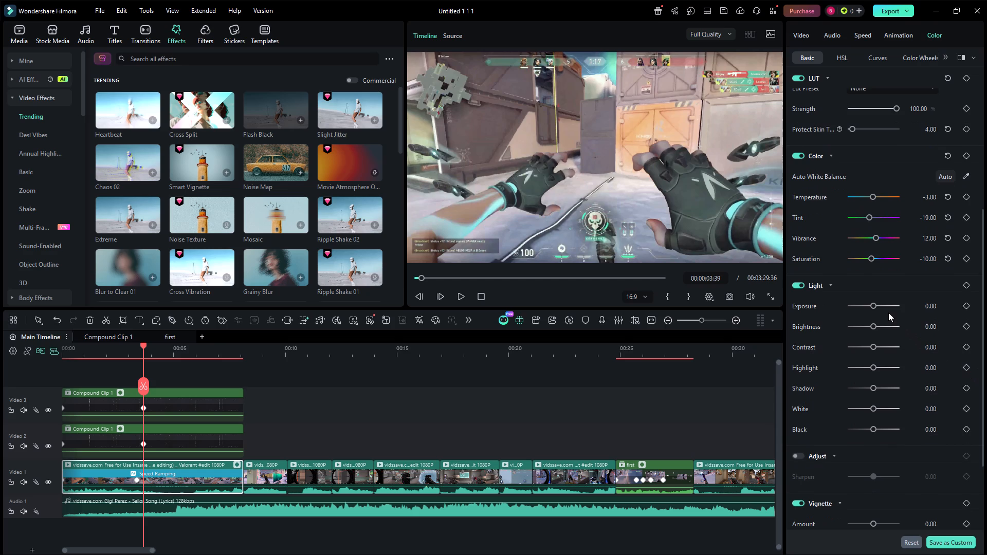
drag(869, 305, 876, 305)
click(872, 329)
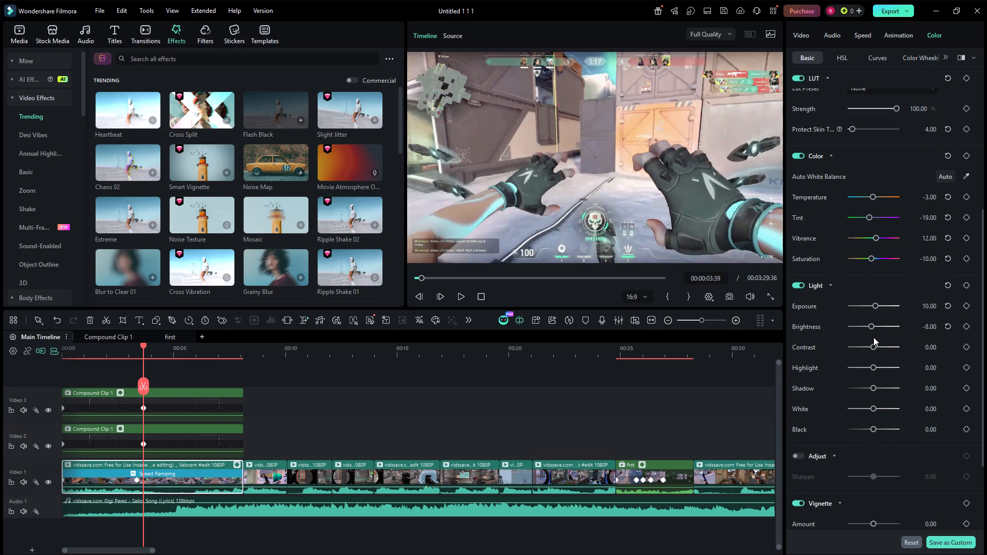
drag(873, 344, 873, 349)
drag(872, 366, 873, 367)
drag(873, 367, 866, 372)
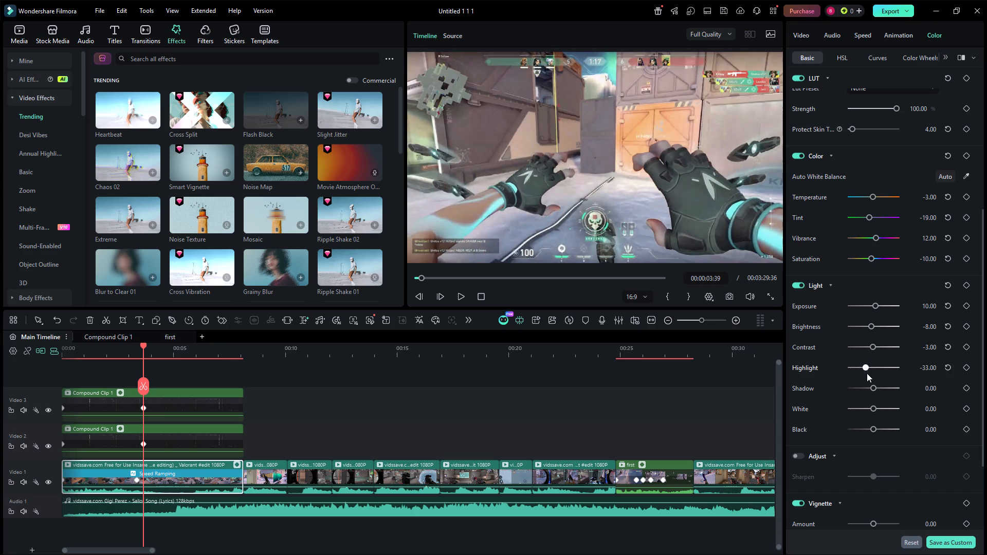
drag(871, 383, 863, 384)
drag(875, 387, 871, 392)
drag(869, 410, 873, 405)
drag(873, 405, 877, 405)
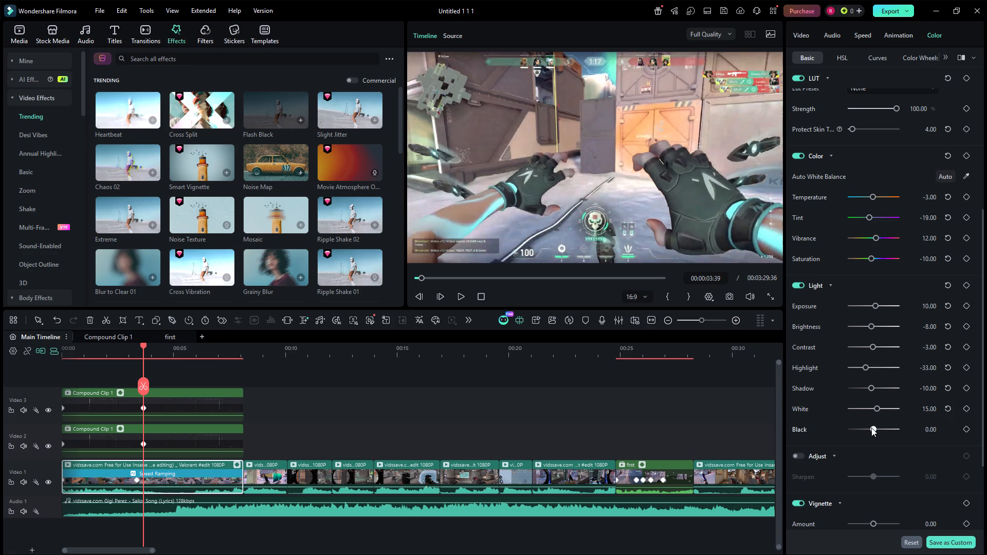
click(871, 428)
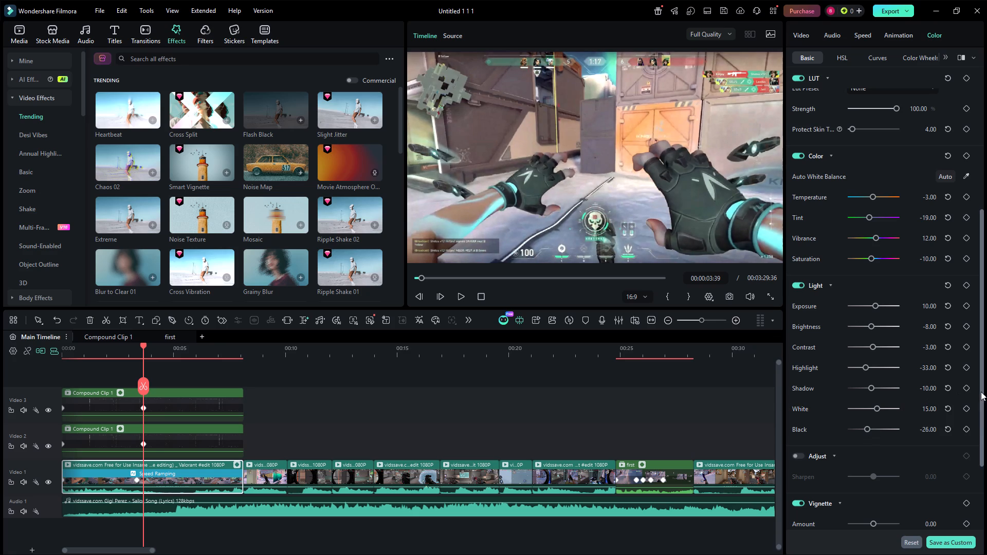
Set the vignette size to 61 for the opening clip.
drag(981, 395, 986, 496)
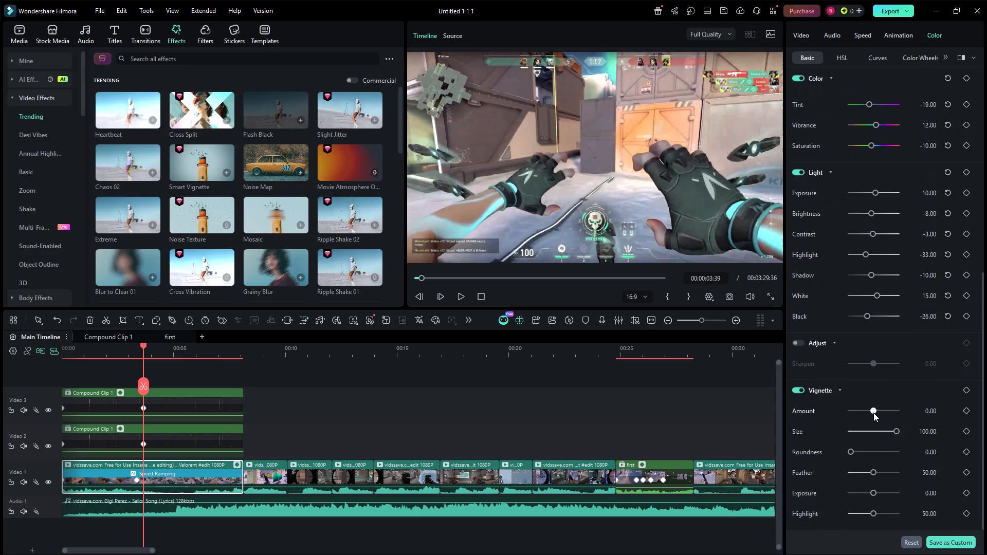
drag(898, 434, 889, 436)
drag(889, 436, 876, 433)
click(890, 427)
drag(887, 429, 879, 433)
Set the HSL saturation of the red range to 44 for the opening clip, trying both extremes first.
click(834, 52)
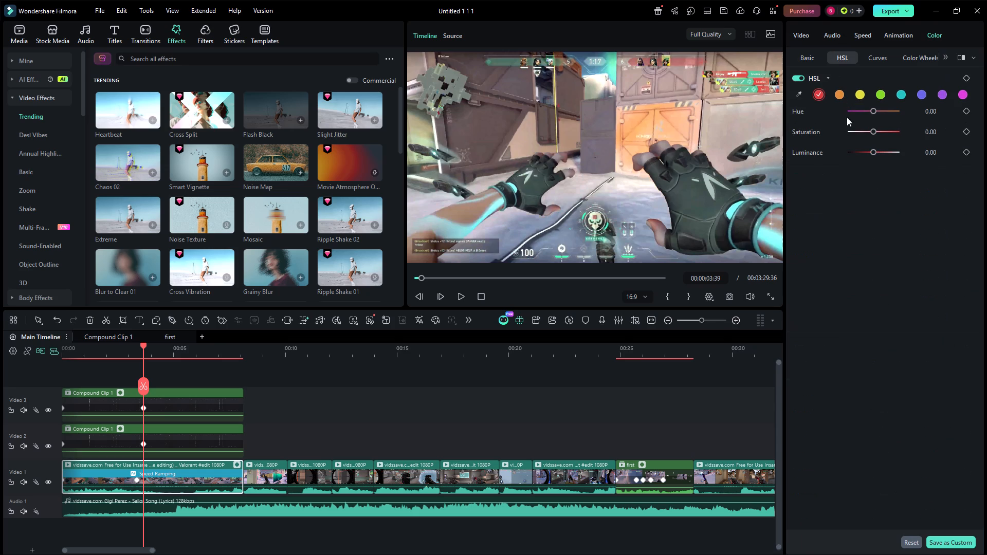
drag(870, 131, 886, 132)
drag(886, 132, 842, 138)
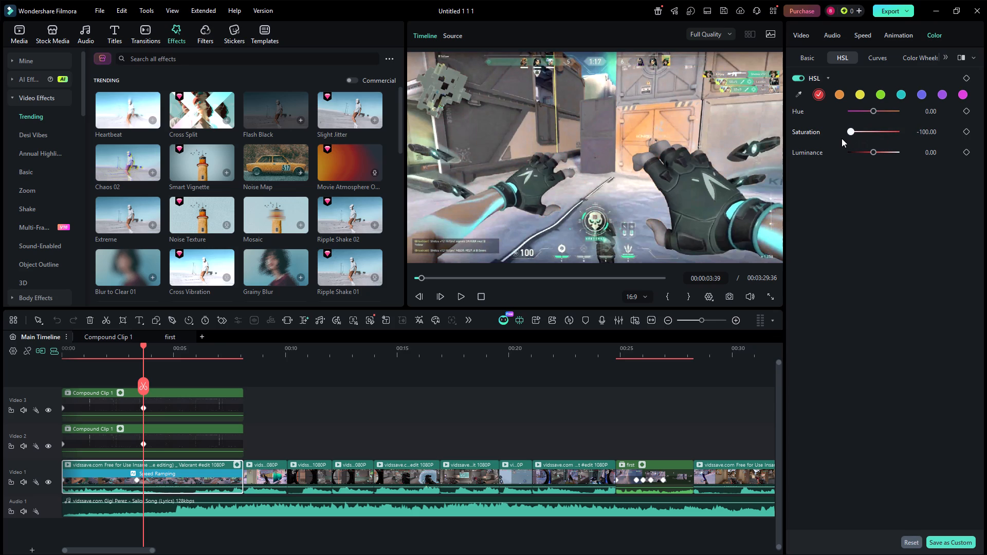
drag(842, 138, 898, 142)
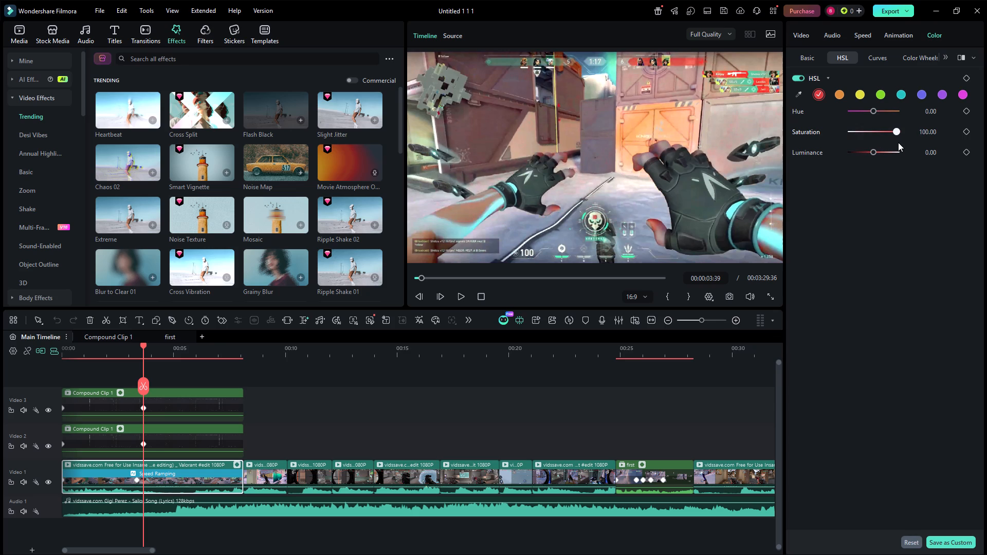
drag(898, 142, 884, 138)
Try the extremes of the red range's HSL hue, set it to -1, and adjust the red luminance slightly.
drag(873, 109, 863, 114)
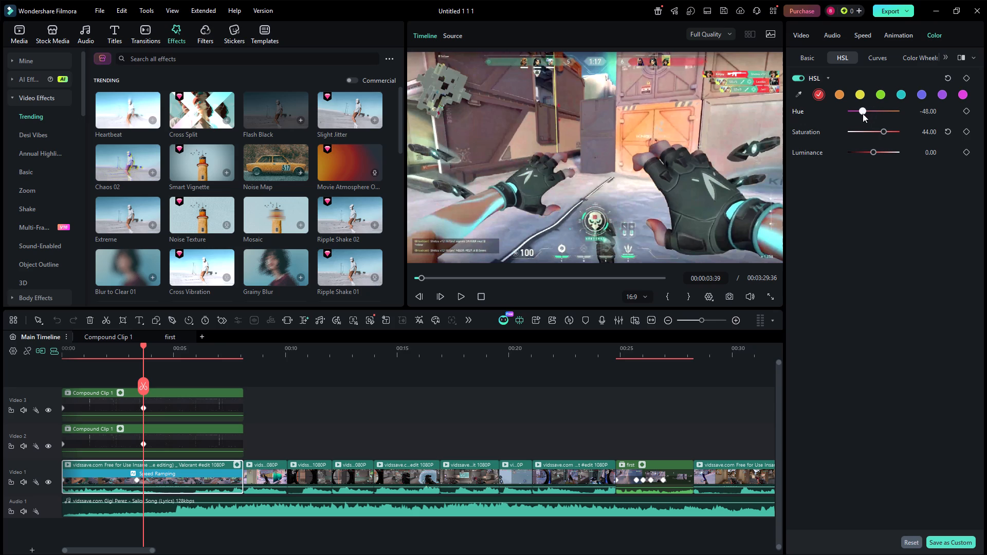
drag(863, 114, 871, 116)
drag(871, 116, 891, 123)
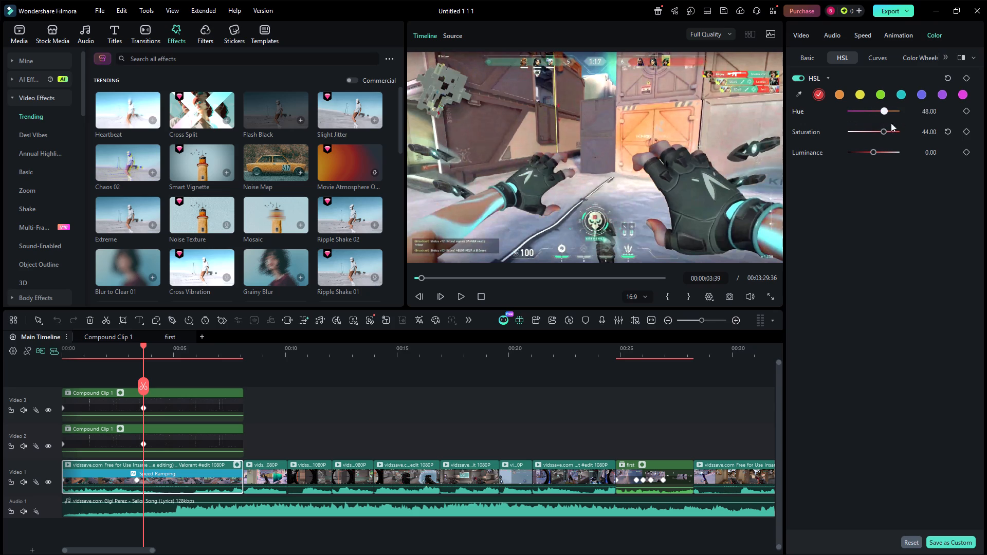
drag(891, 123, 584, 175)
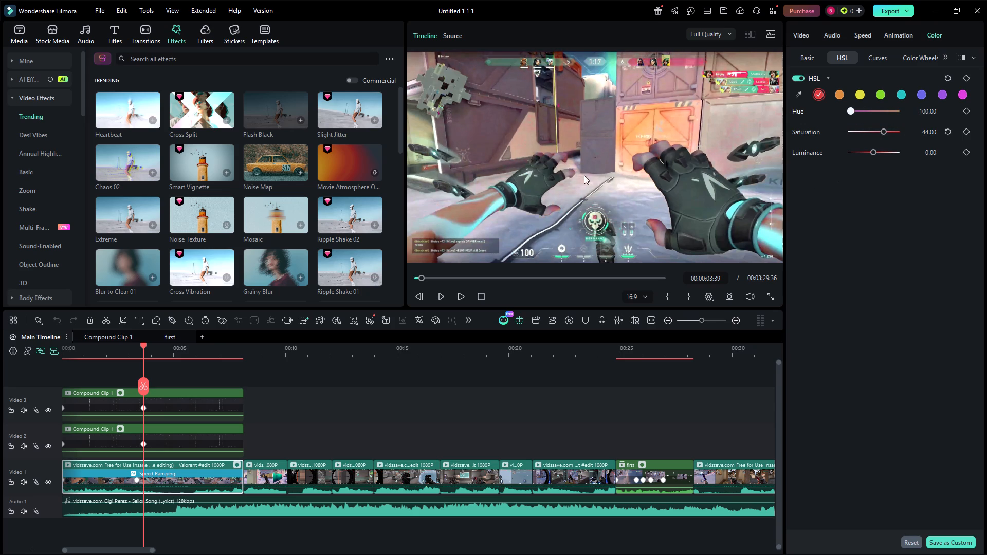
drag(584, 175, 632, 166)
drag(632, 166, 873, 150)
drag(873, 150, 873, 158)
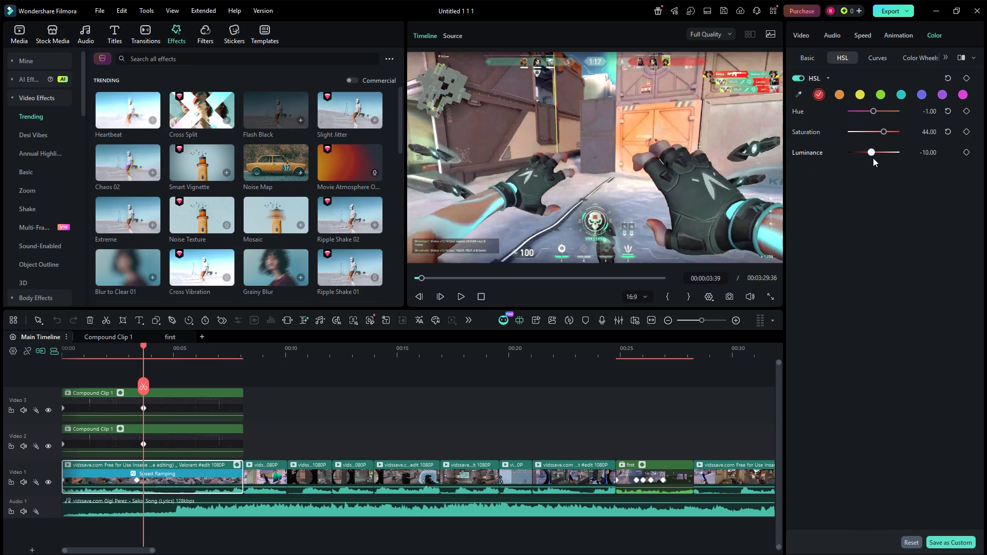
drag(873, 158, 881, 155)
Add a midpoint to the opening clip's white (luma) curve and pull it slightly below the diagonal to darken the midtones.
click(889, 62)
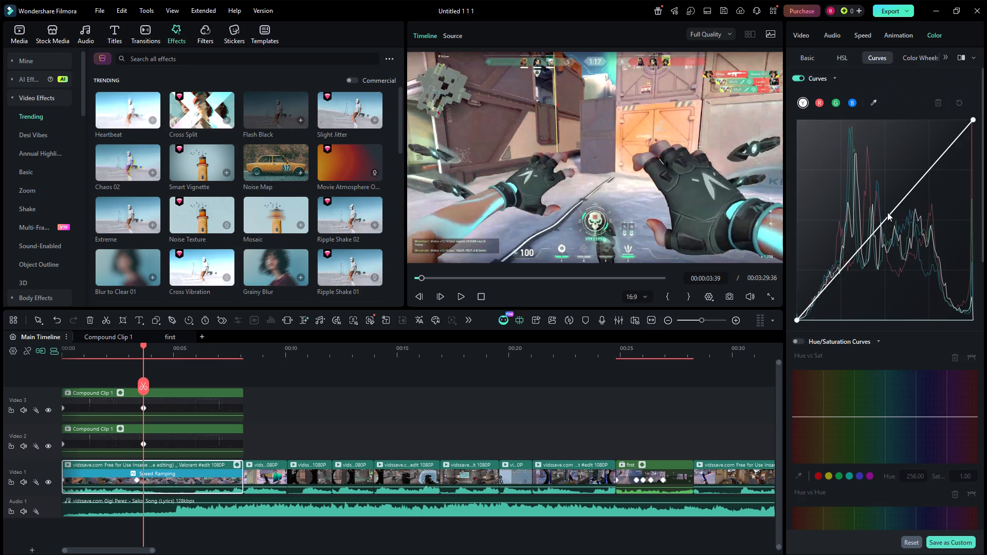
drag(887, 216, 824, 170)
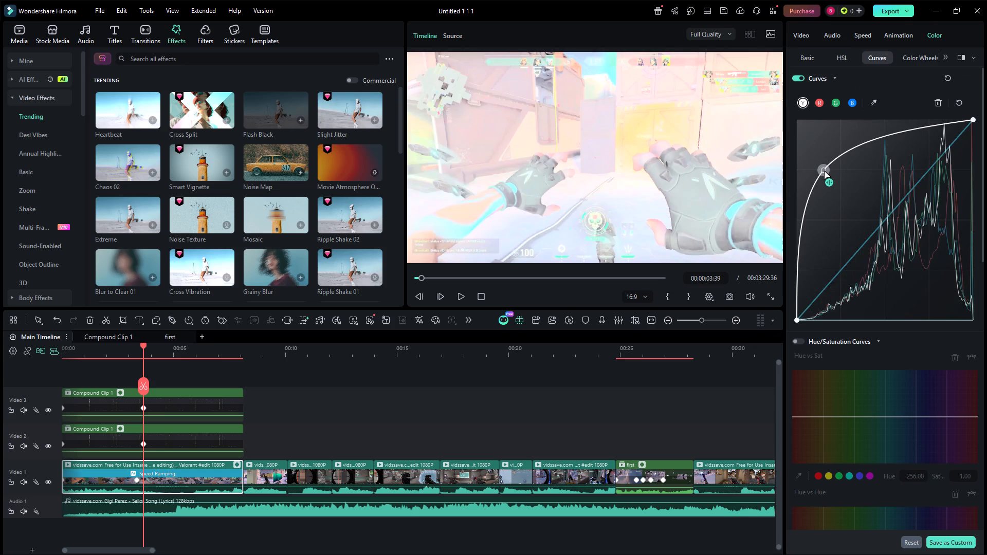
drag(824, 170, 864, 240)
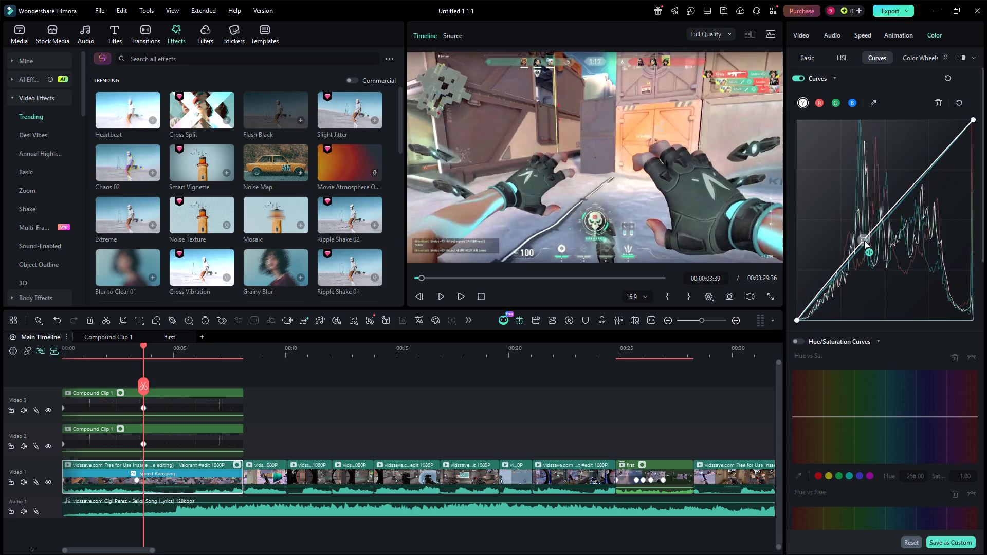
drag(864, 240, 886, 220)
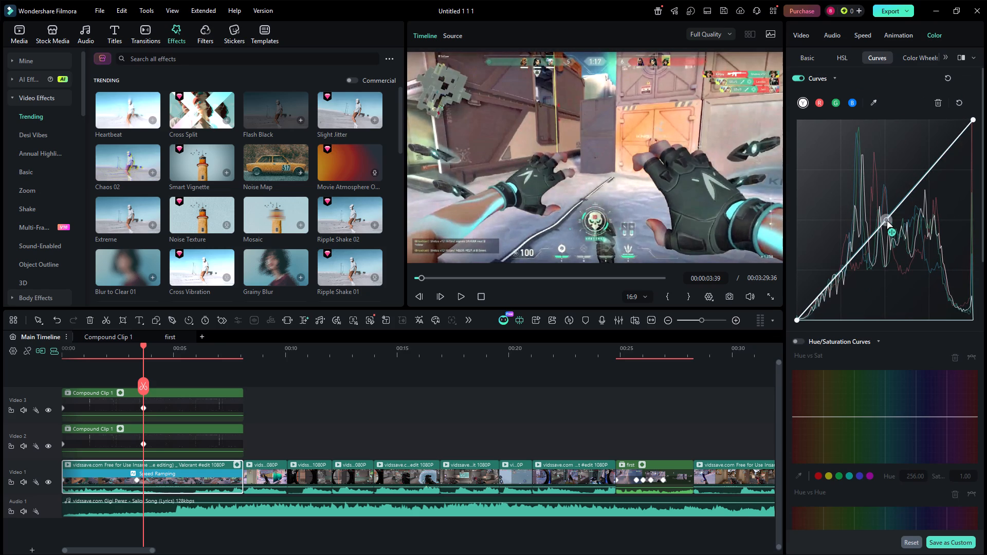
drag(886, 220, 887, 220)
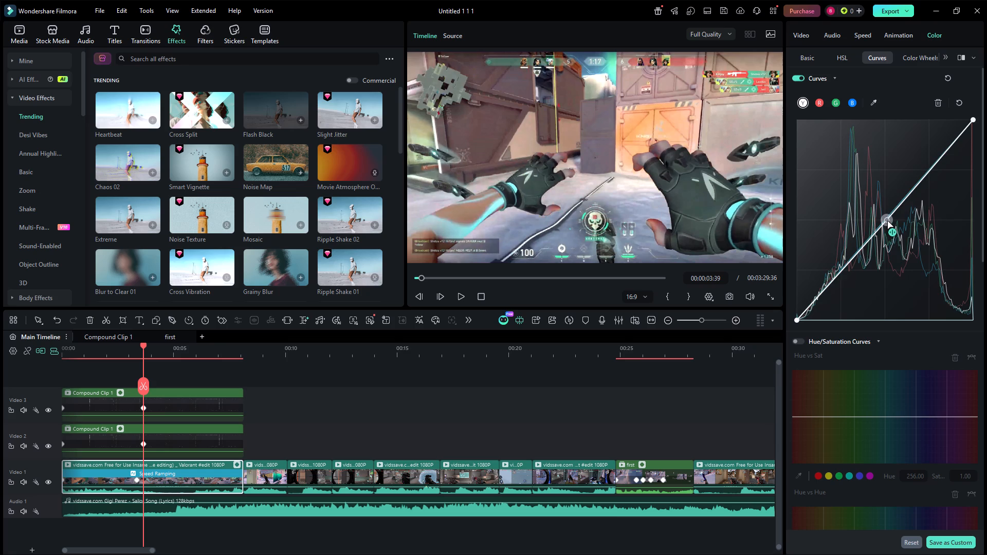
drag(887, 220, 892, 226)
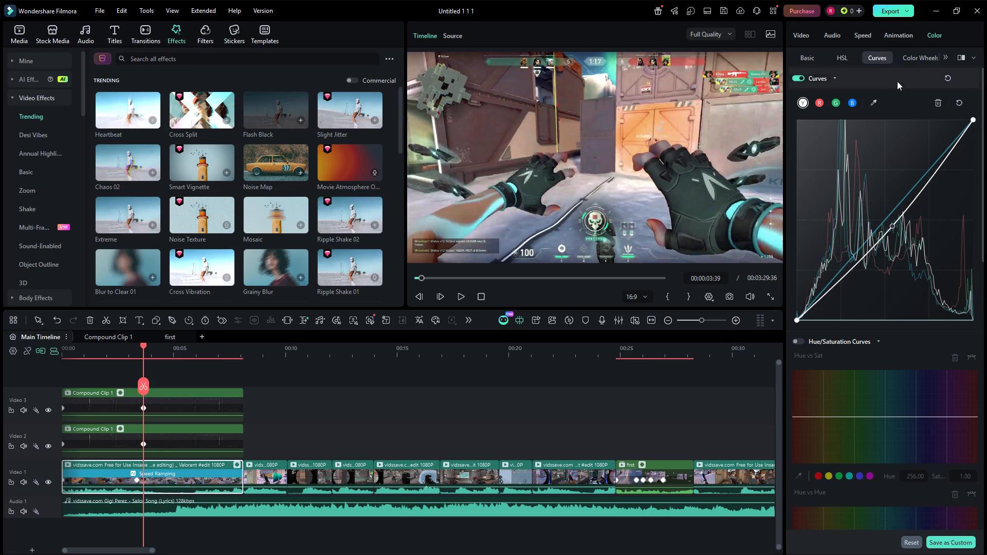
Enable Hue/Saturation Curves and add a Hue vs Sat point at hue 102.71 with saturation 0.91.
click(793, 343)
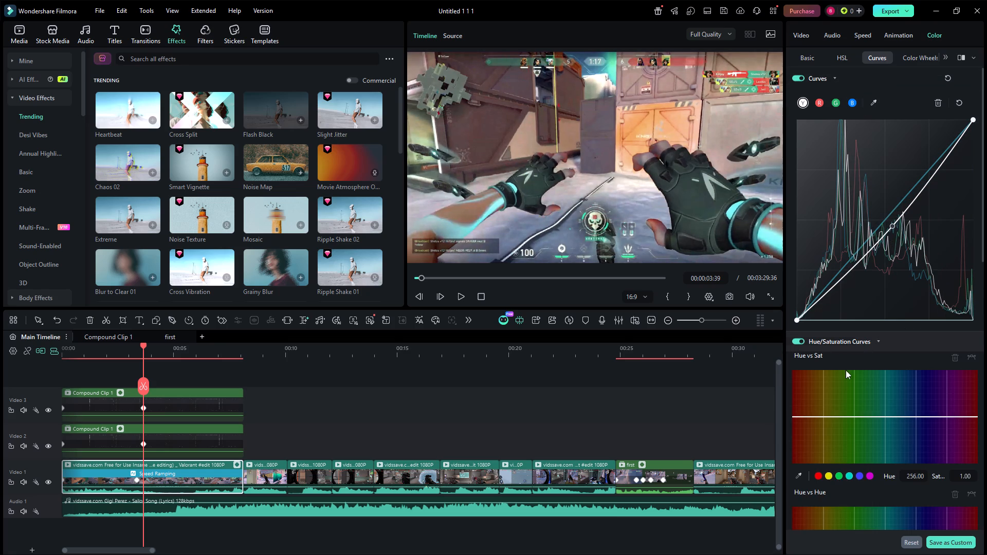
drag(839, 414, 839, 384)
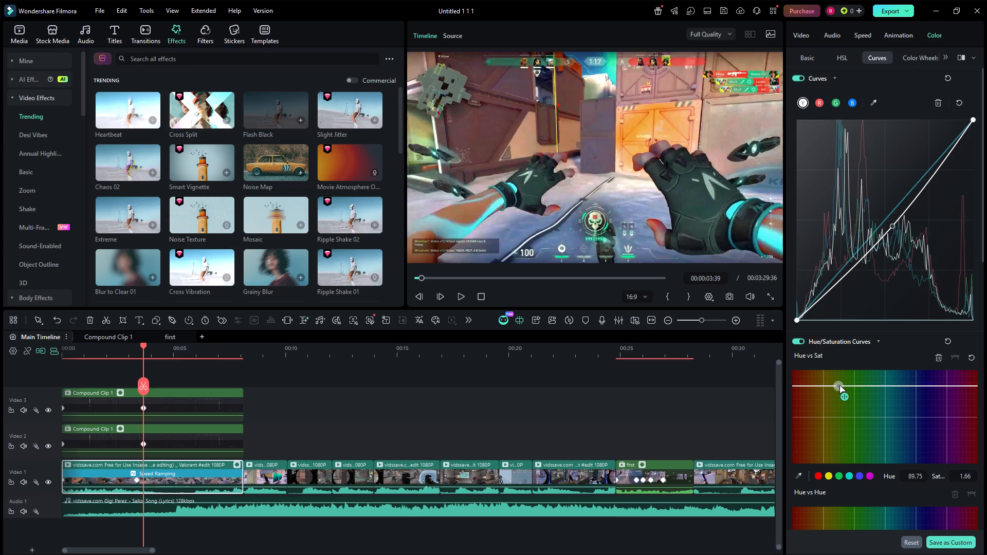
drag(839, 384, 845, 421)
Add a Hue vs Hue point at hue 152.58 with a -15.82 shift, and a Hue vs Luma point at hue 179.50 with luma 0.80.
drag(980, 198, 986, 303)
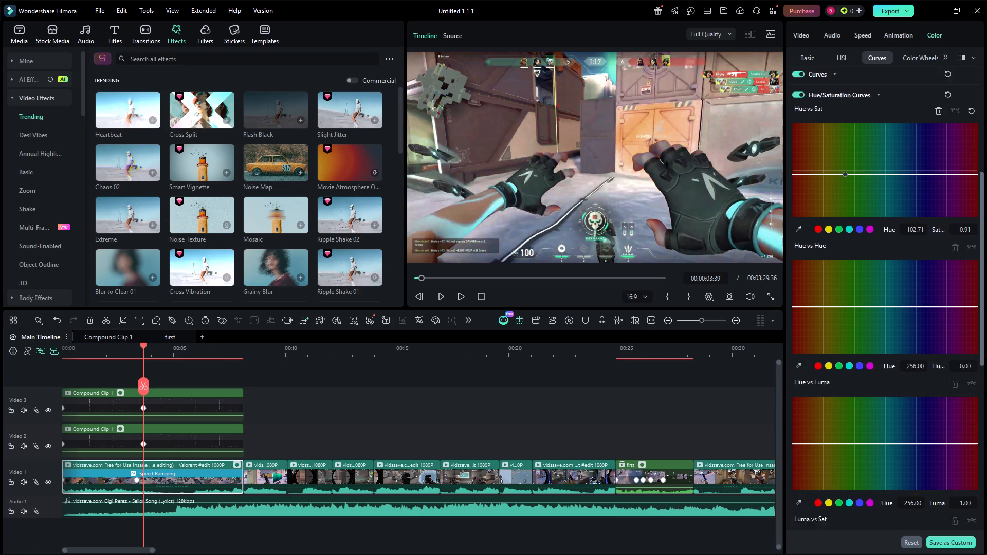
drag(986, 303, 986, 310)
drag(868, 283, 869, 288)
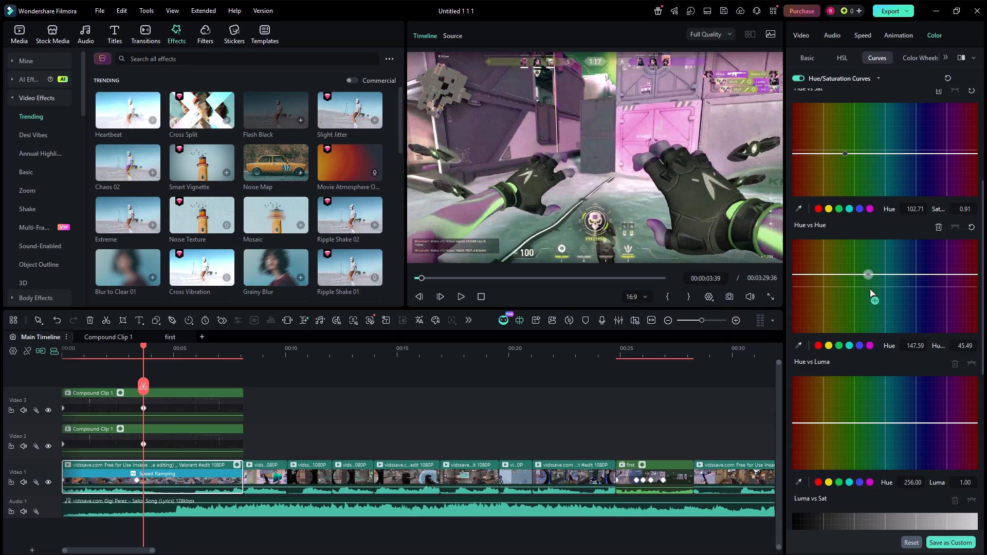
drag(869, 288, 871, 290)
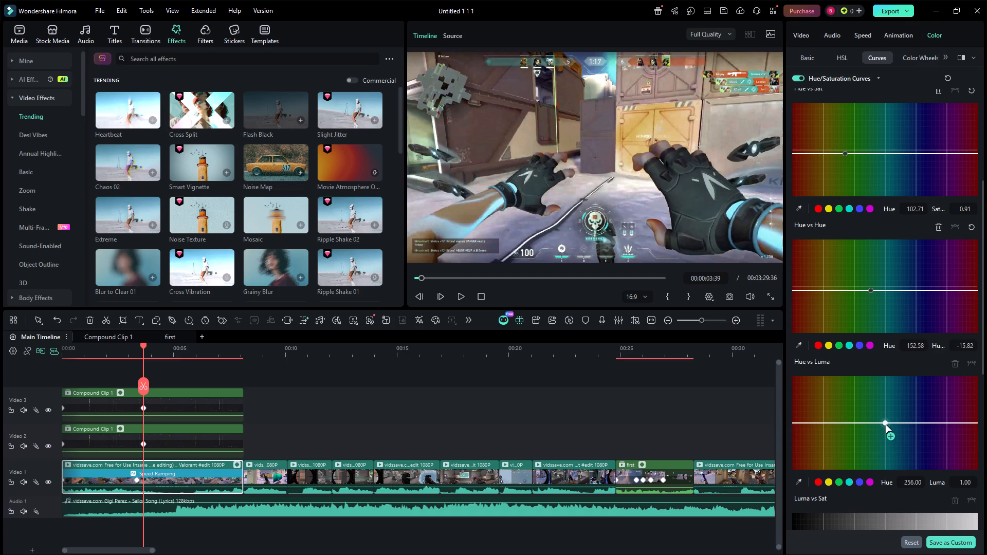
drag(885, 420, 885, 432)
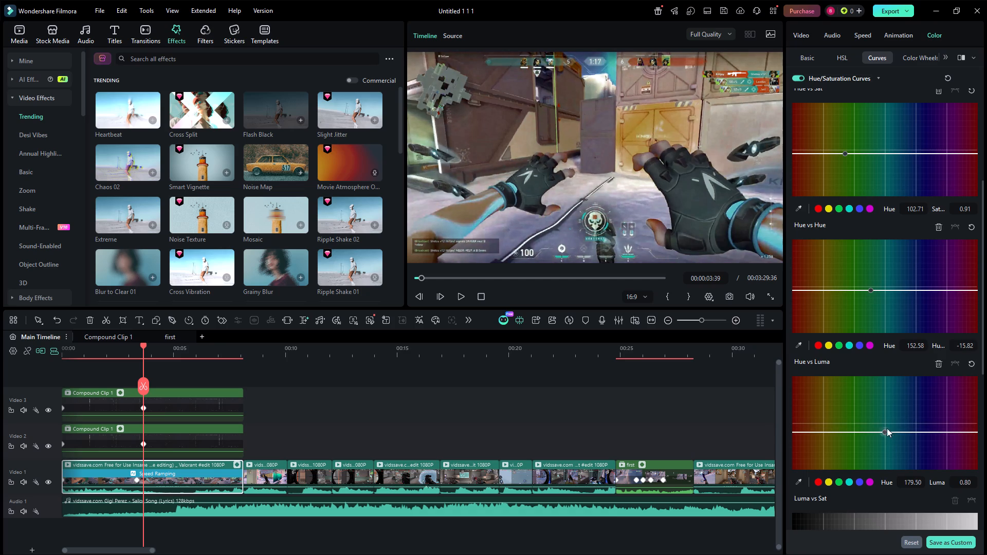
Raise the opening clip's midtones to 0.26 in all three channels using the color wheels.
click(903, 50)
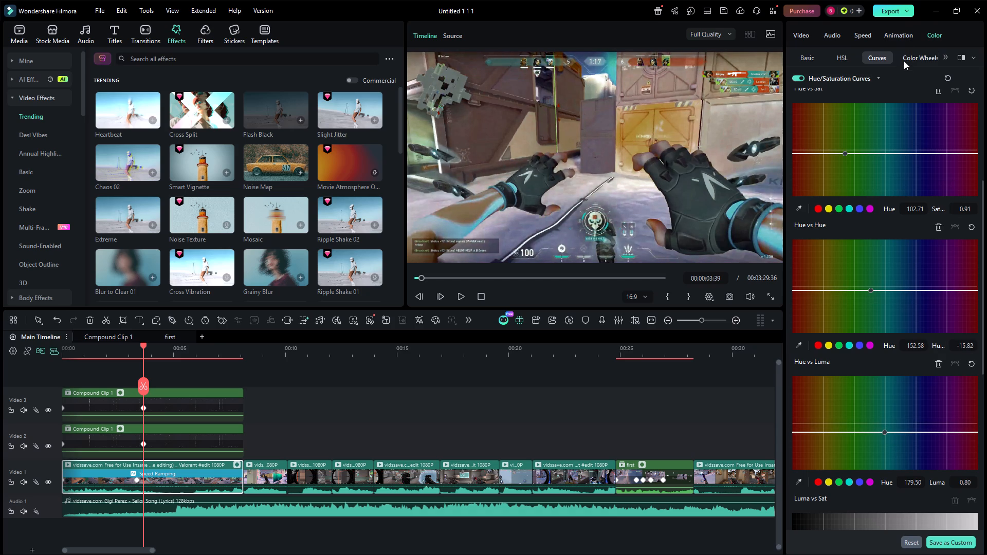
click(904, 62)
drag(845, 142, 850, 141)
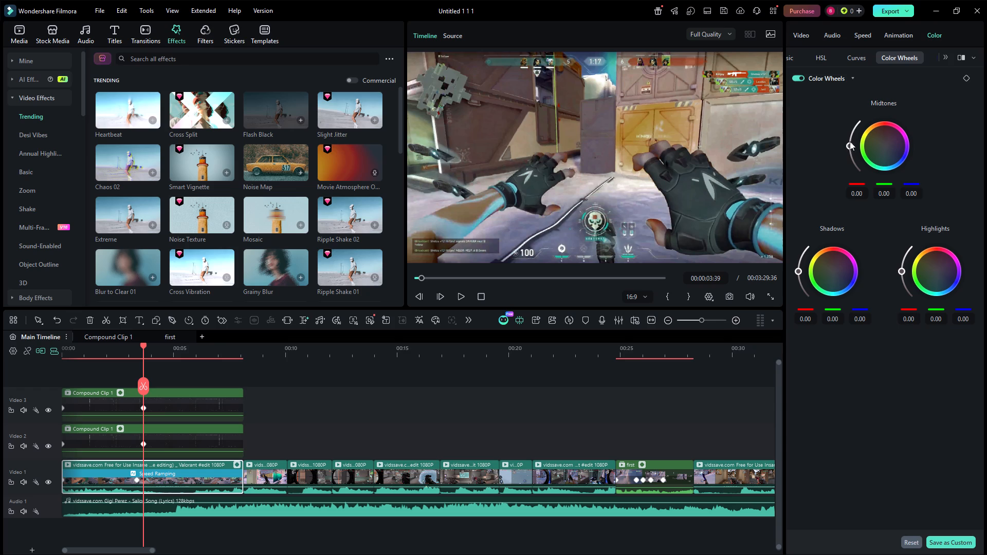
drag(850, 146, 855, 138)
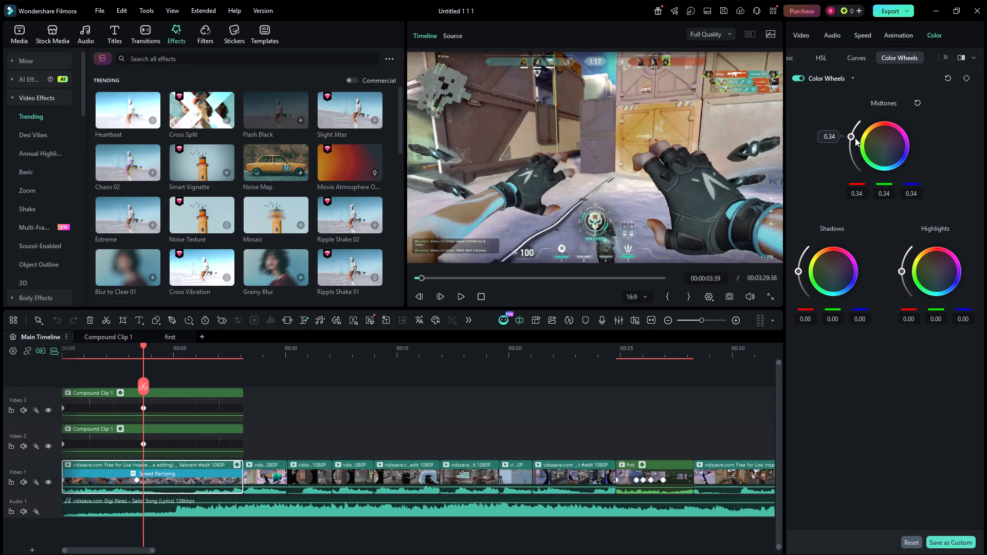
drag(855, 138, 855, 140)
Lower both the shadows and highlights color wheels to -0.55 in all three channels.
drag(796, 268, 805, 274)
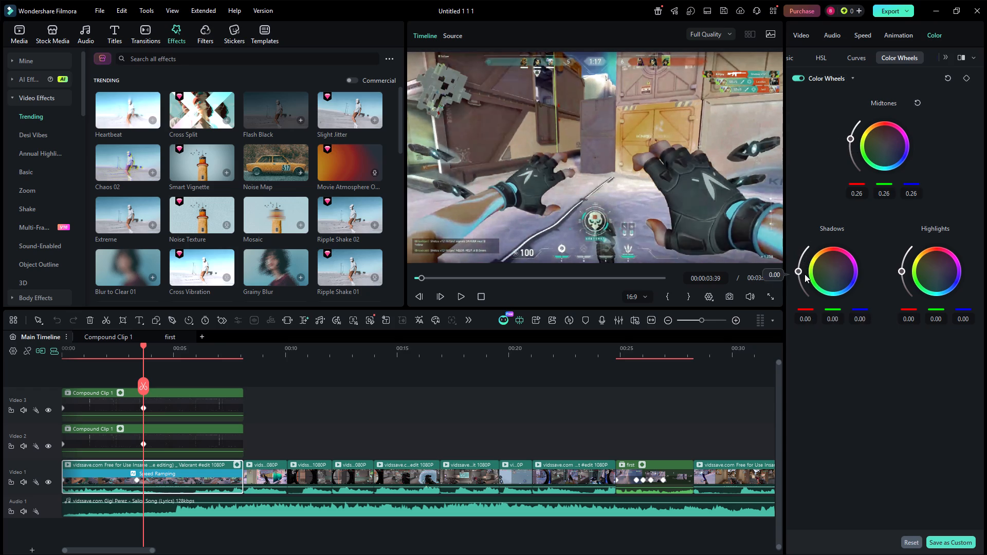
drag(805, 274, 809, 283)
drag(899, 269, 900, 288)
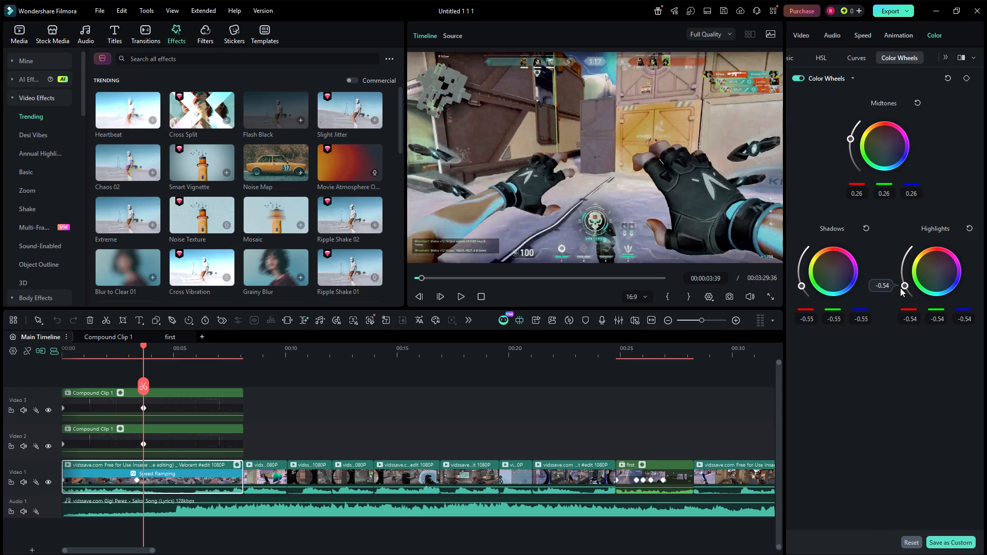
drag(900, 288, 899, 289)
Enable the HDR color wheels, then raise the Black wheel's saturation and lower its exposure slightly.
click(945, 57)
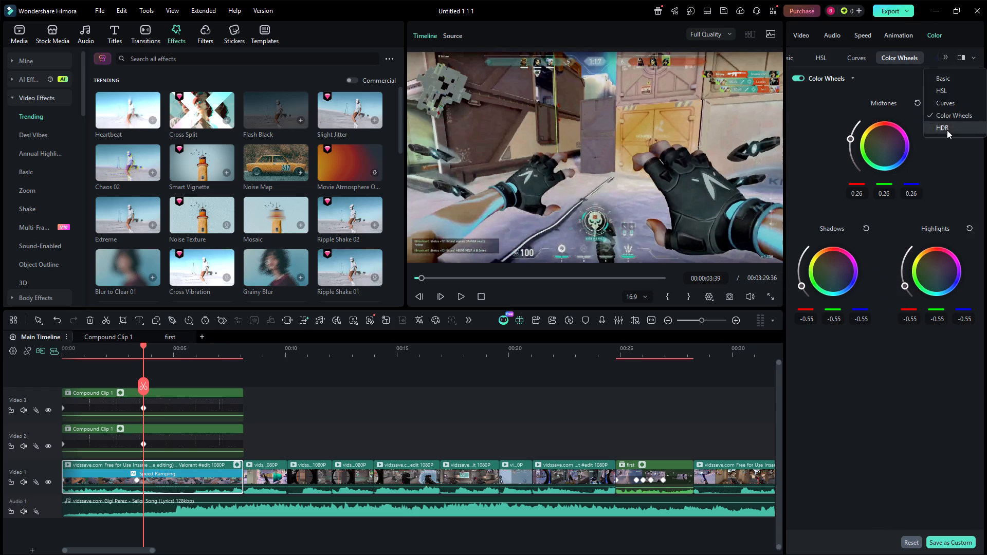
click(948, 125)
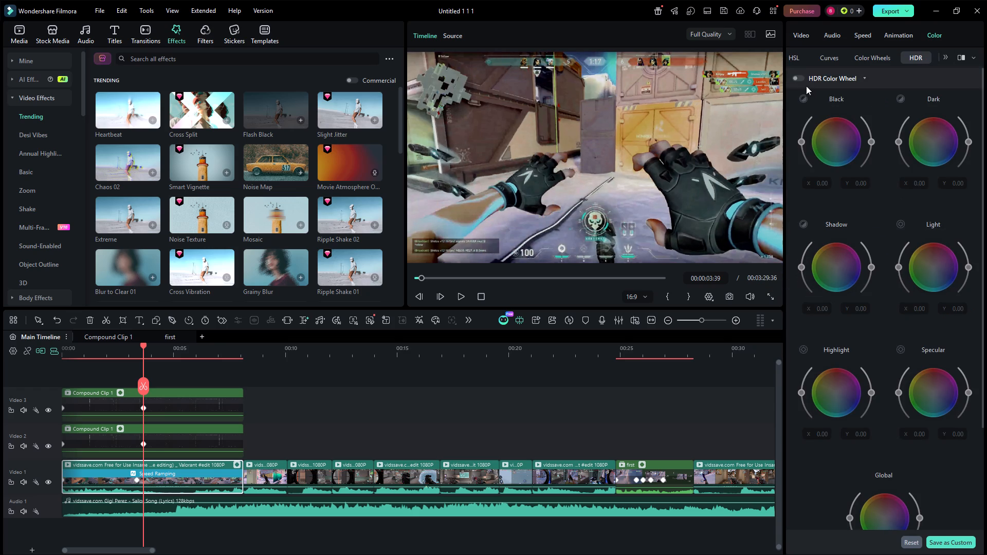
click(803, 71)
click(796, 75)
drag(870, 137, 865, 128)
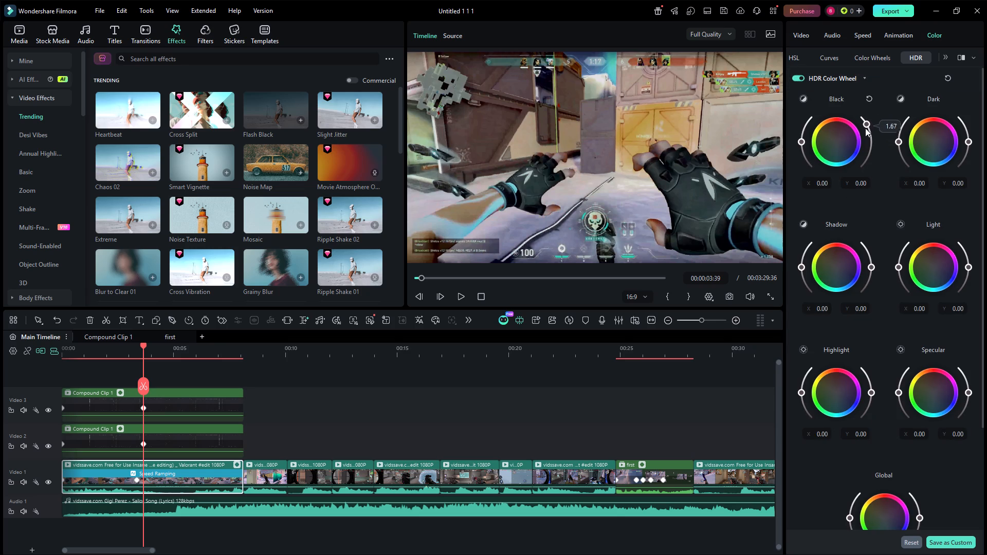
drag(865, 128, 865, 128)
drag(798, 143, 799, 152)
Lower the HDR Dark wheel's exposure slightly, trying a higher value of 1.54 first, and raise its saturation.
drag(899, 141, 906, 136)
drag(906, 136, 906, 144)
drag(971, 142, 967, 136)
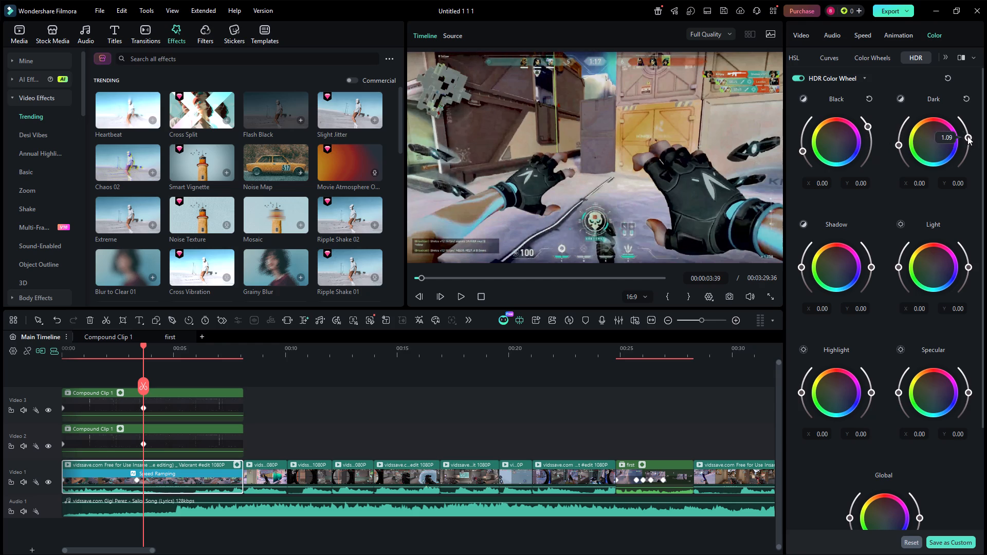
drag(967, 136, 966, 128)
Raise the HDR Shadow wheel's exposure above 0.92 and reduce its saturation very slightly.
drag(801, 266, 809, 256)
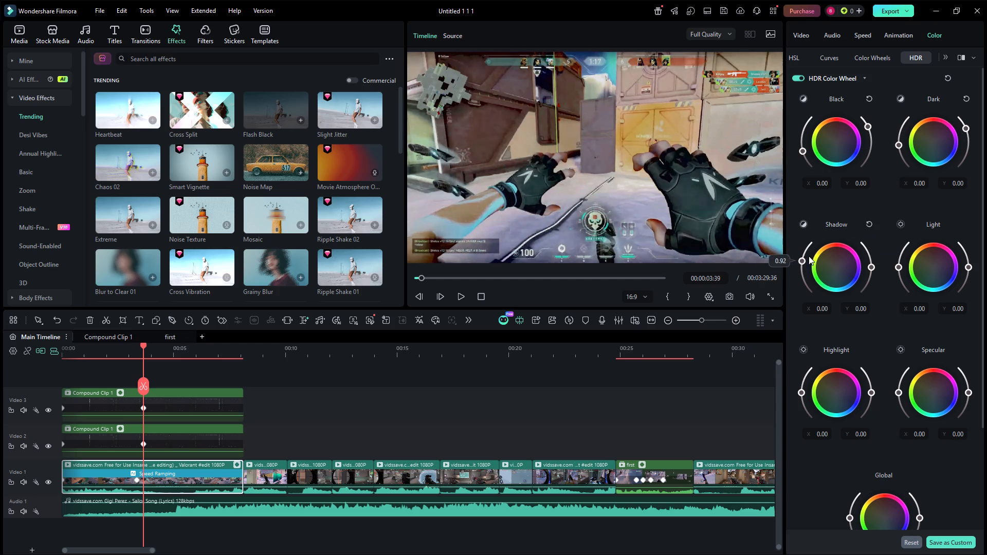
drag(809, 256, 810, 255)
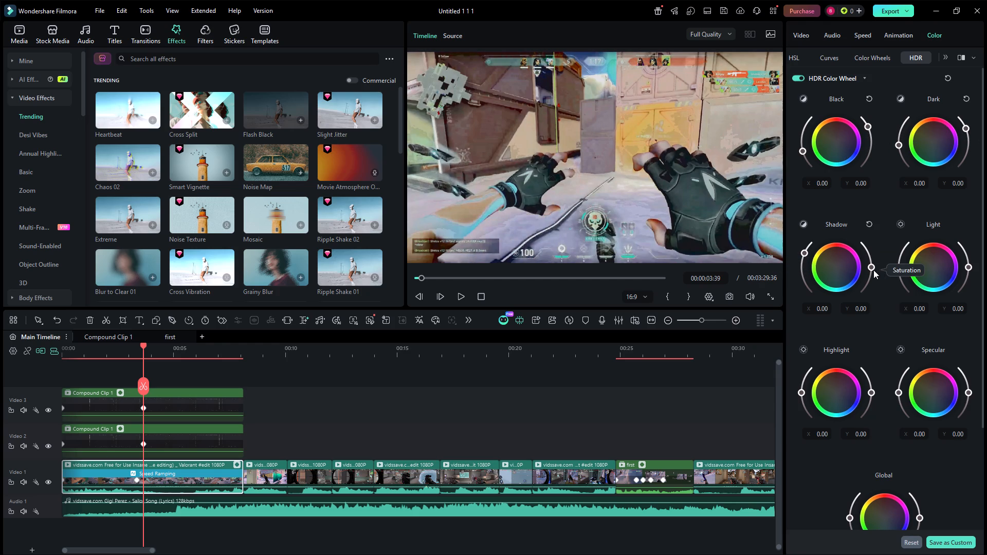
drag(873, 265, 869, 269)
Try raising the HDR Light wheel's exposure to 2.16, return it to about neutral, and increase the wheel's saturation slightly.
drag(894, 262, 900, 257)
drag(900, 257, 901, 256)
click(897, 271)
drag(897, 271, 897, 263)
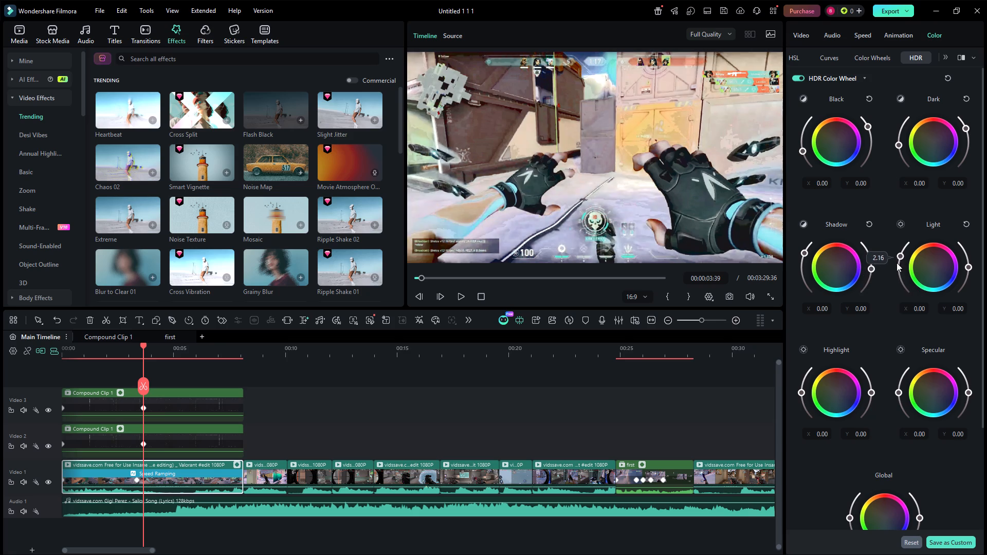
drag(897, 263, 895, 267)
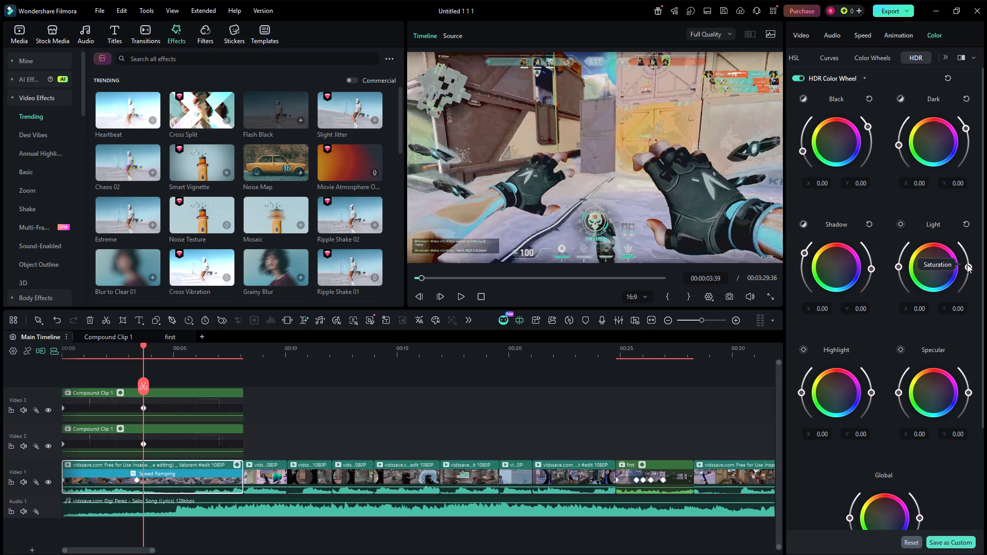
click(967, 264)
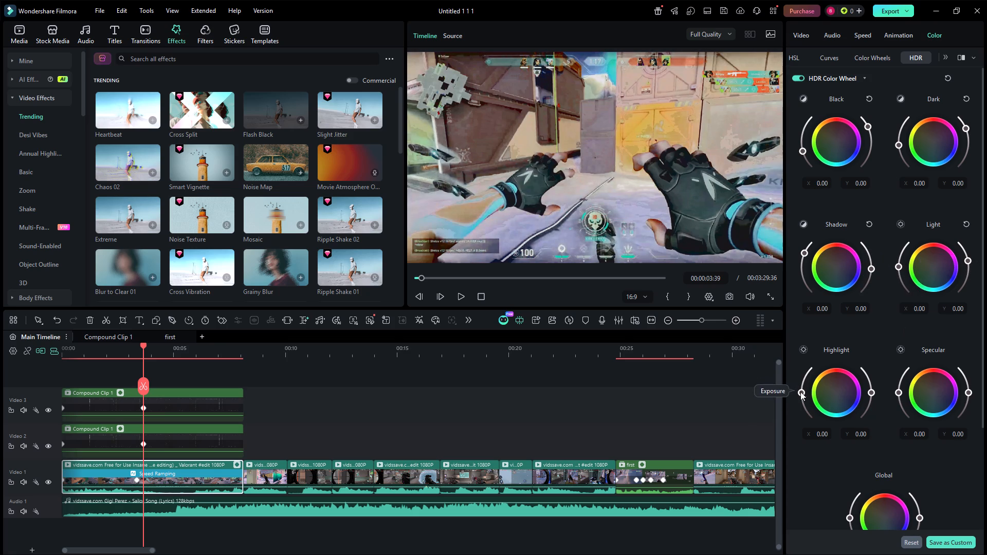
Raise the exposure and saturation slightly on both the HDR Highlight and Specular wheels.
drag(800, 392, 801, 384)
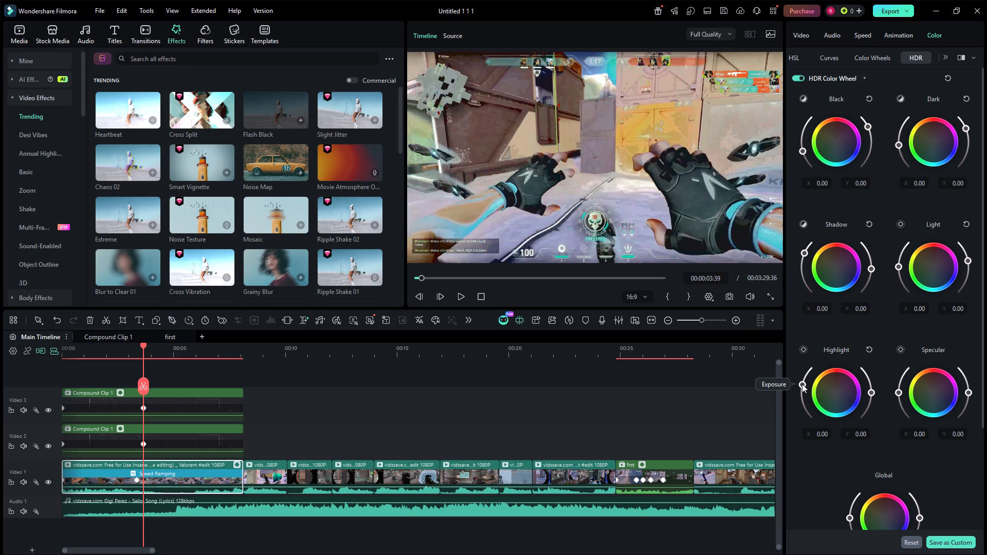
click(869, 391)
click(899, 390)
click(965, 389)
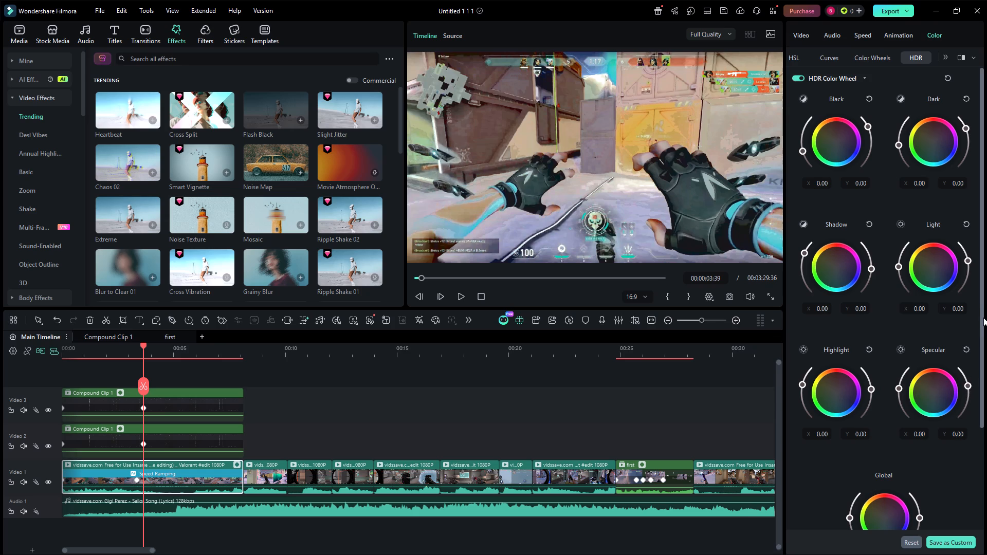
Try a saturation boost on the HDR Global wheel, return it to about neutral, and raise the wheel's exposure slightly.
drag(983, 321, 979, 413)
drag(919, 400, 919, 396)
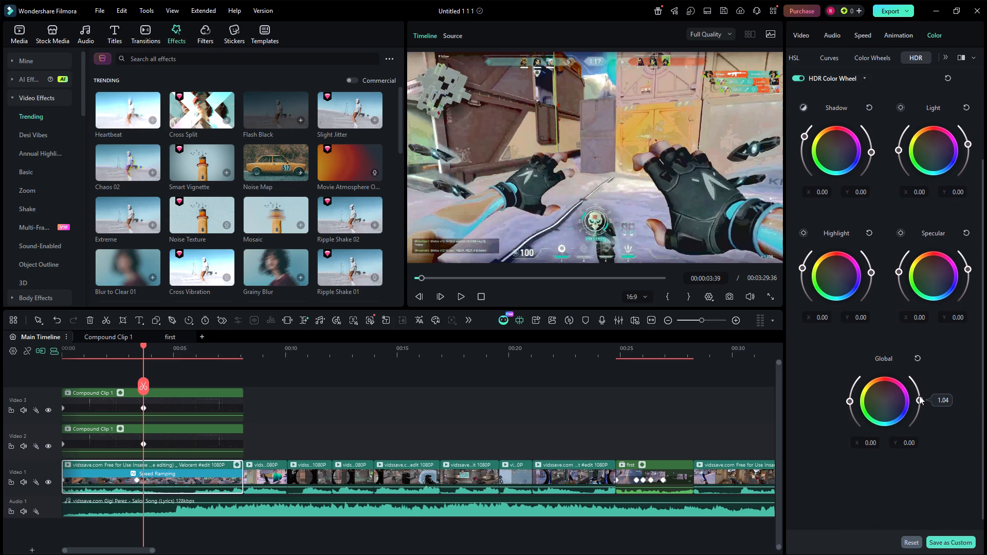
drag(919, 396, 919, 392)
click(850, 402)
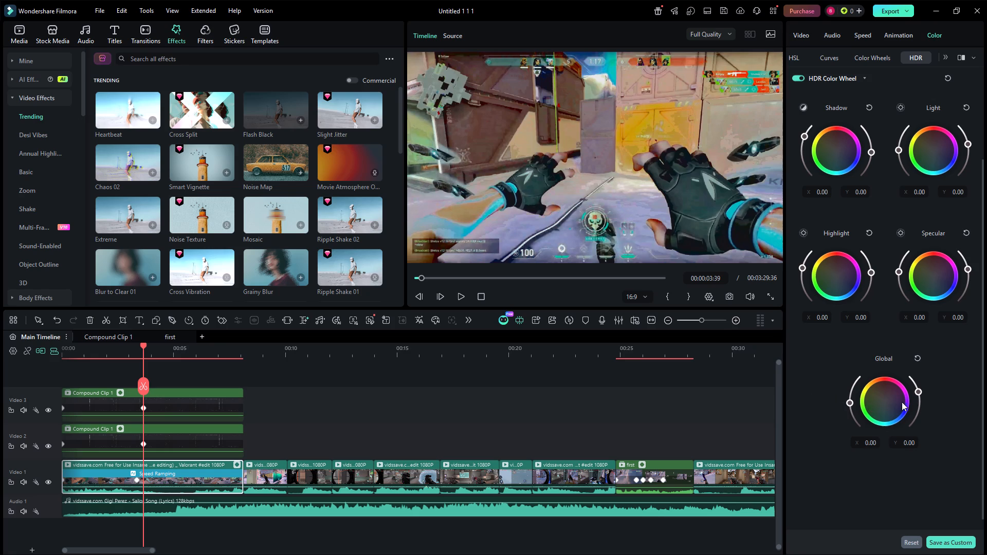
drag(917, 395, 921, 401)
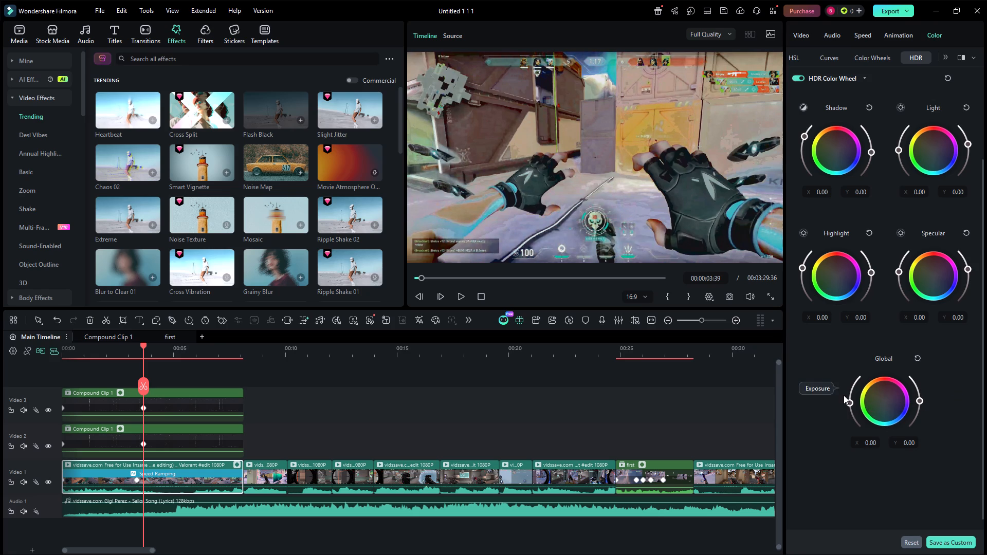
drag(848, 401, 854, 400)
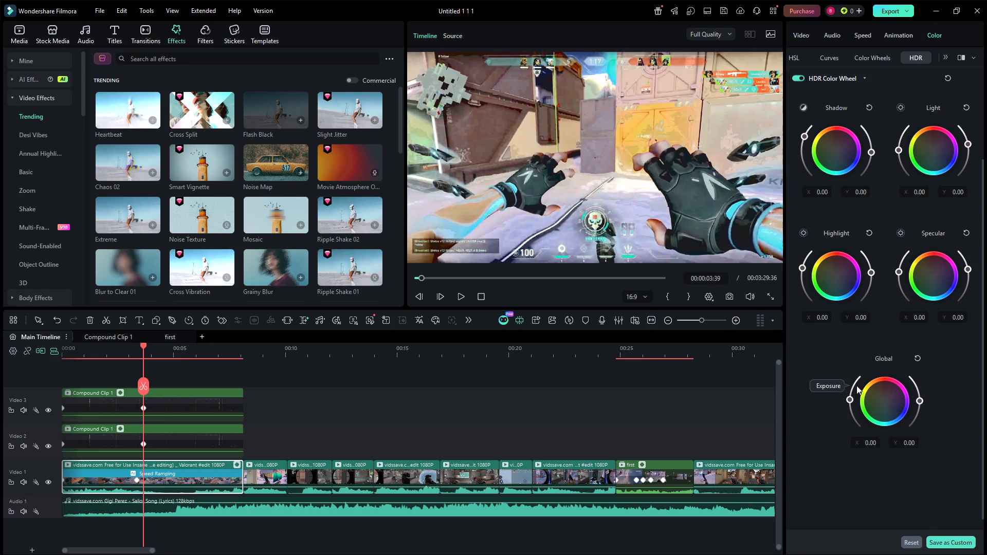
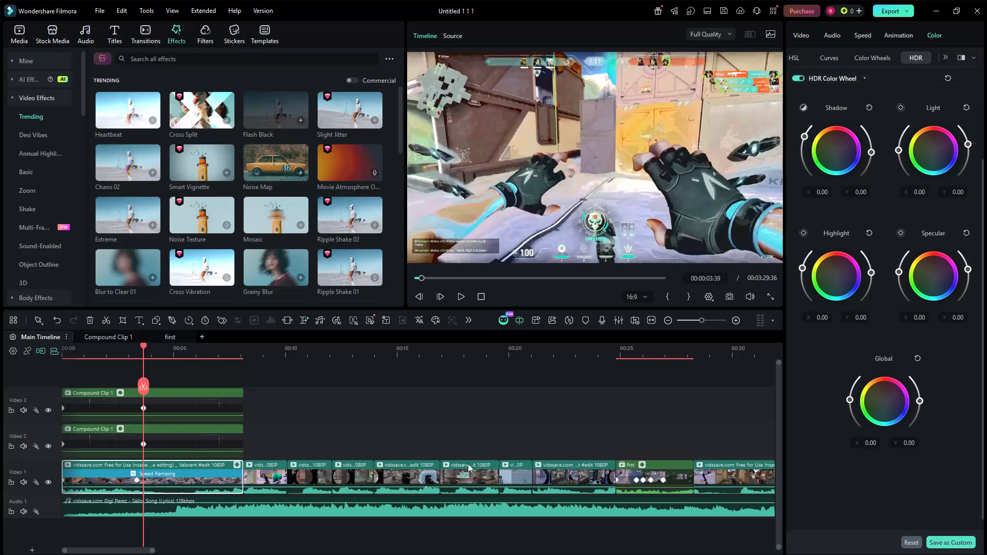
On the second clip of the Video 1 track, set temperature to 8, tint to -30, vibrance to 17 and saturation to 1.
click(273, 356)
click(265, 475)
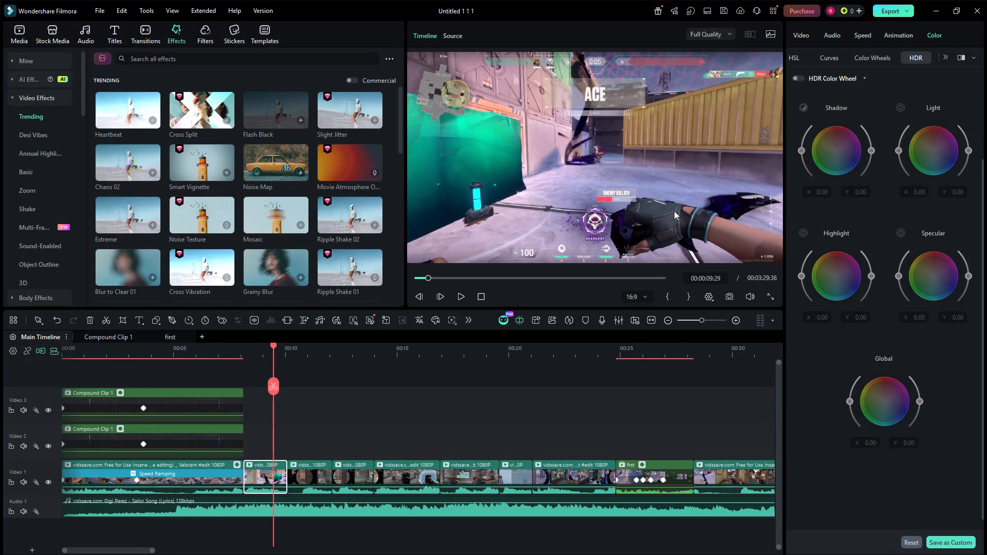
click(802, 53)
click(800, 54)
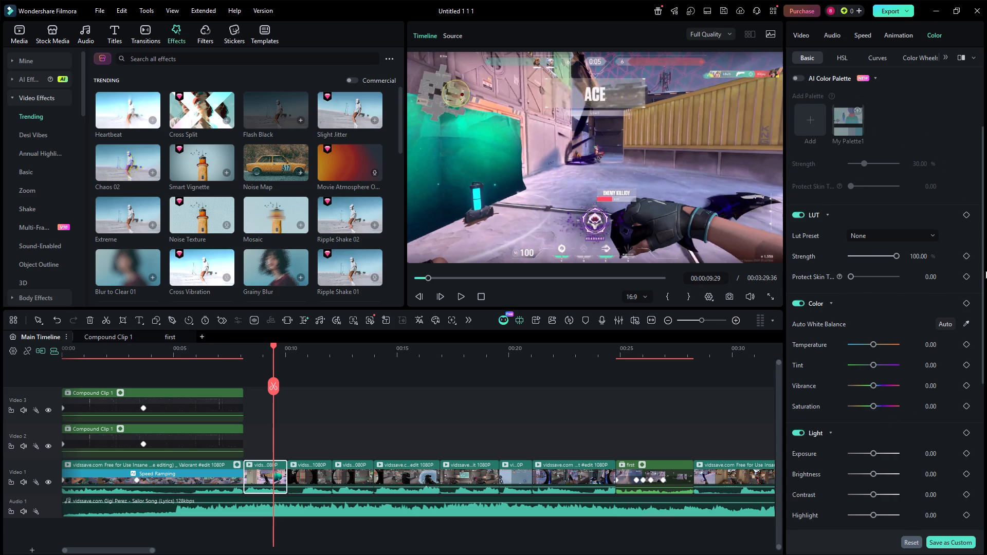
drag(983, 289, 982, 304)
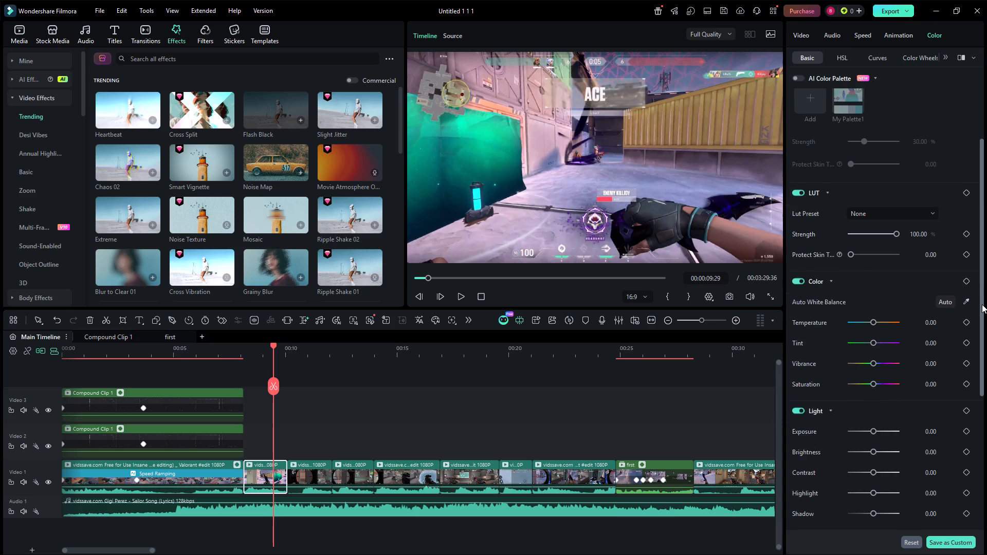
drag(982, 304, 982, 371)
drag(871, 197, 867, 197)
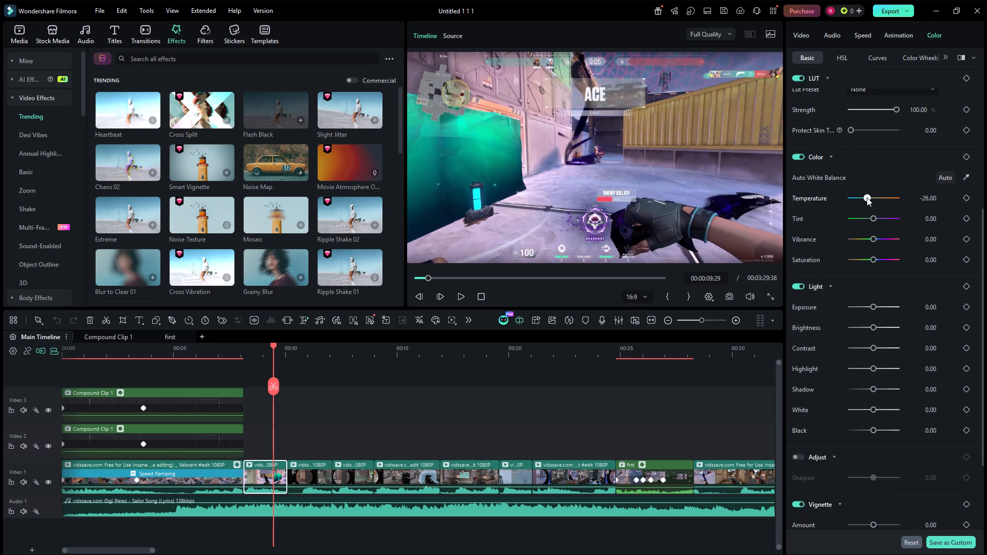
drag(867, 197, 880, 200)
drag(875, 220, 870, 219)
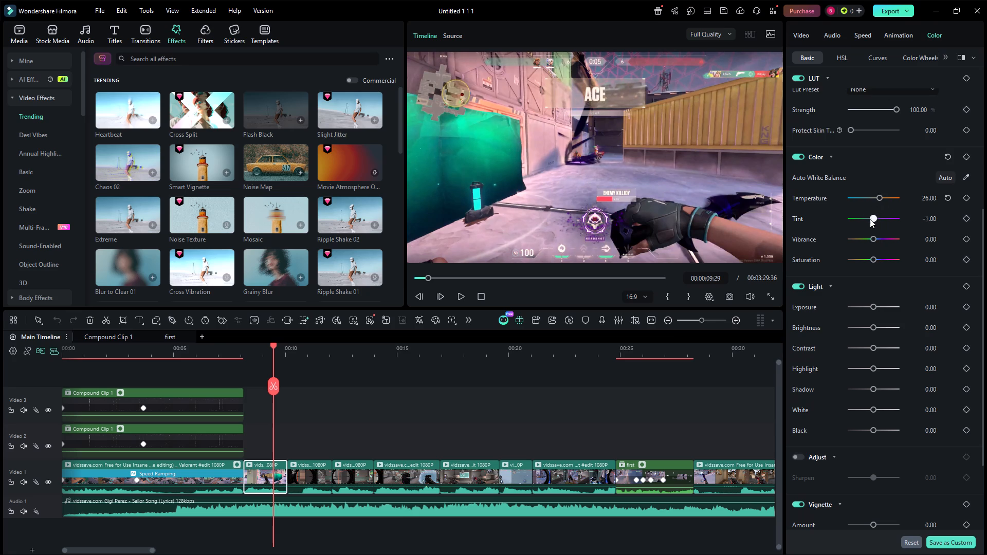
drag(870, 219, 867, 218)
drag(880, 200, 874, 200)
drag(874, 200, 875, 196)
drag(870, 239, 870, 240)
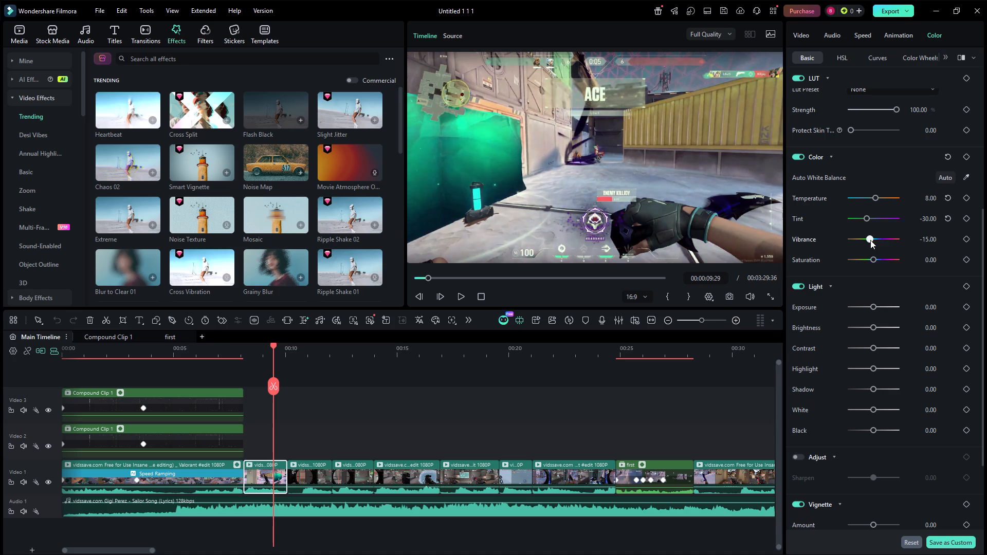
drag(870, 240, 878, 239)
click(874, 262)
Set the clip's exposure to 1, brightness to -8, contrast to -12, highlight to 10, shadow to -17, white to 30 and black to -17.
click(873, 310)
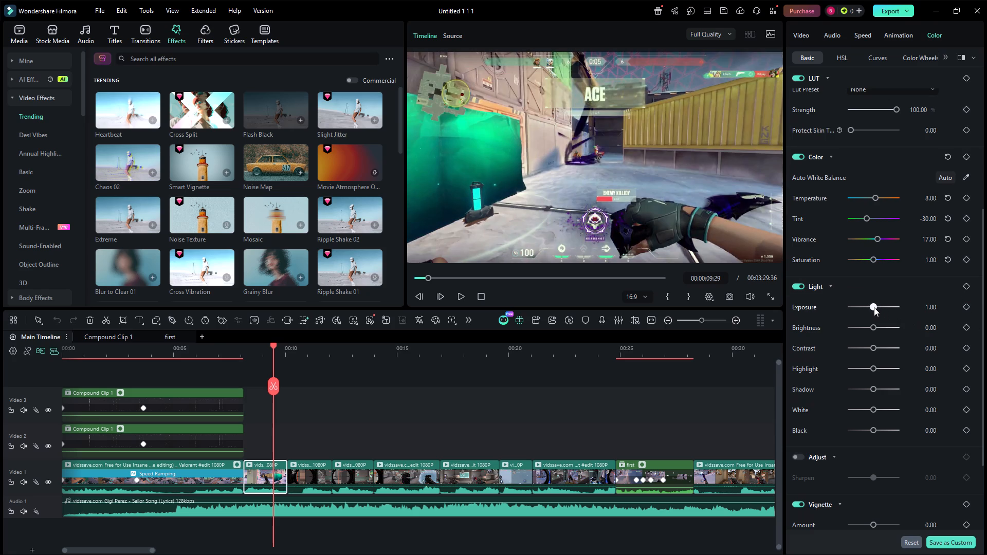
click(875, 327)
click(872, 353)
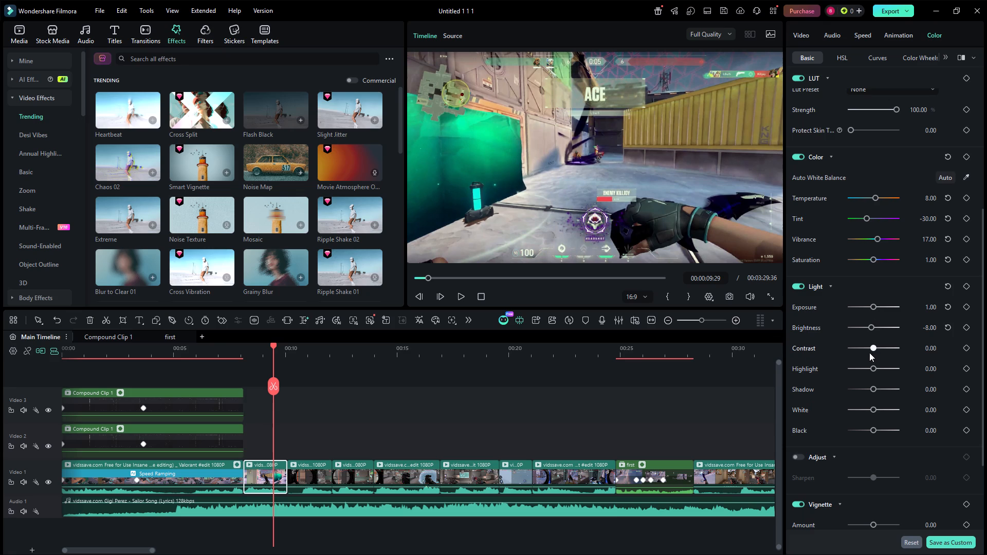
click(872, 346)
drag(871, 370, 876, 373)
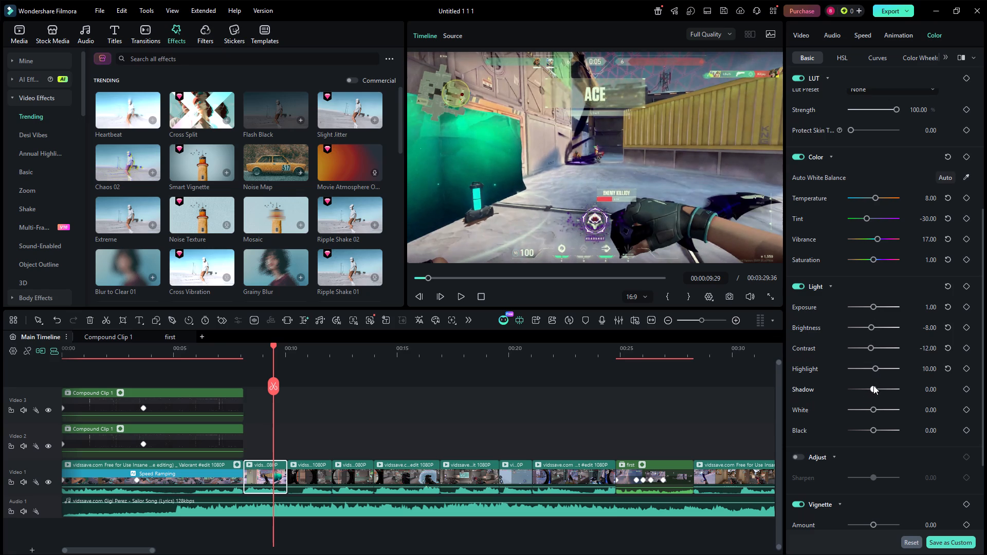
click(873, 385)
drag(872, 407, 881, 412)
drag(877, 430, 870, 429)
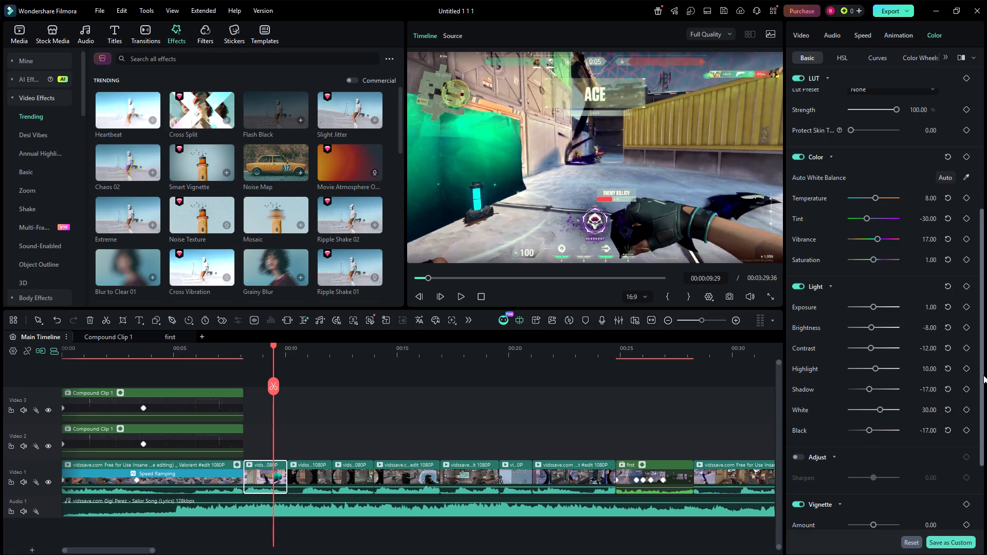
Set the second clip's vignette amount to 100.
drag(983, 375, 986, 486)
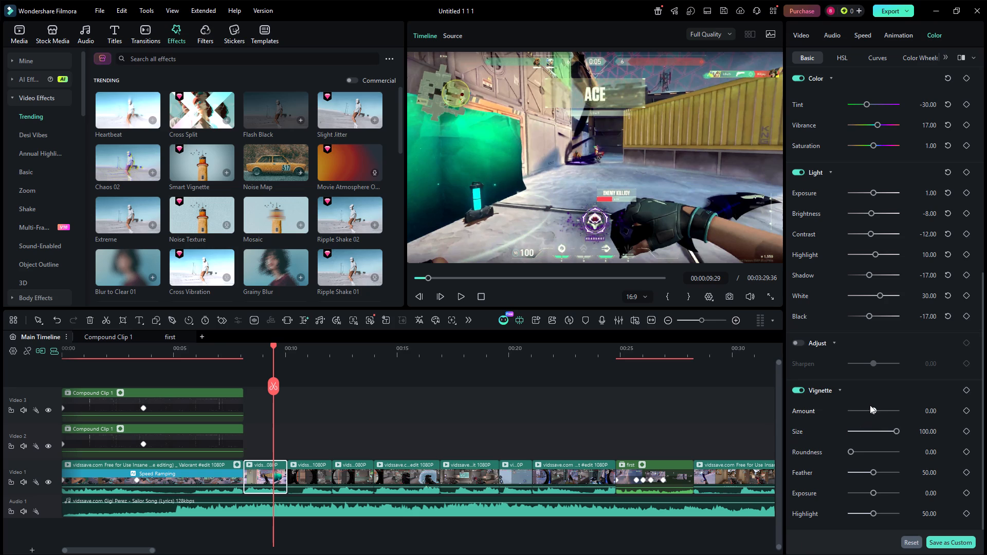
click(872, 403)
drag(876, 409, 897, 412)
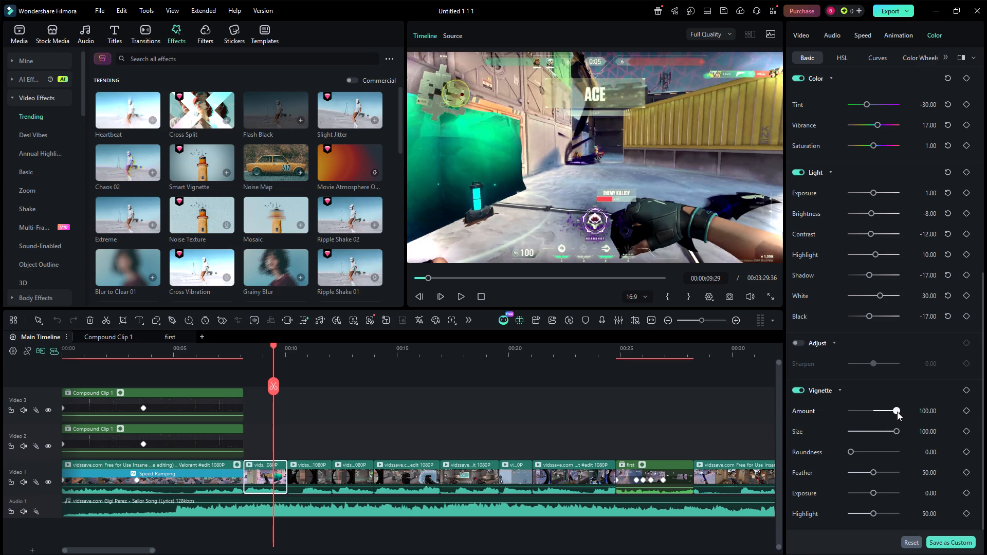
drag(897, 412, 906, 412)
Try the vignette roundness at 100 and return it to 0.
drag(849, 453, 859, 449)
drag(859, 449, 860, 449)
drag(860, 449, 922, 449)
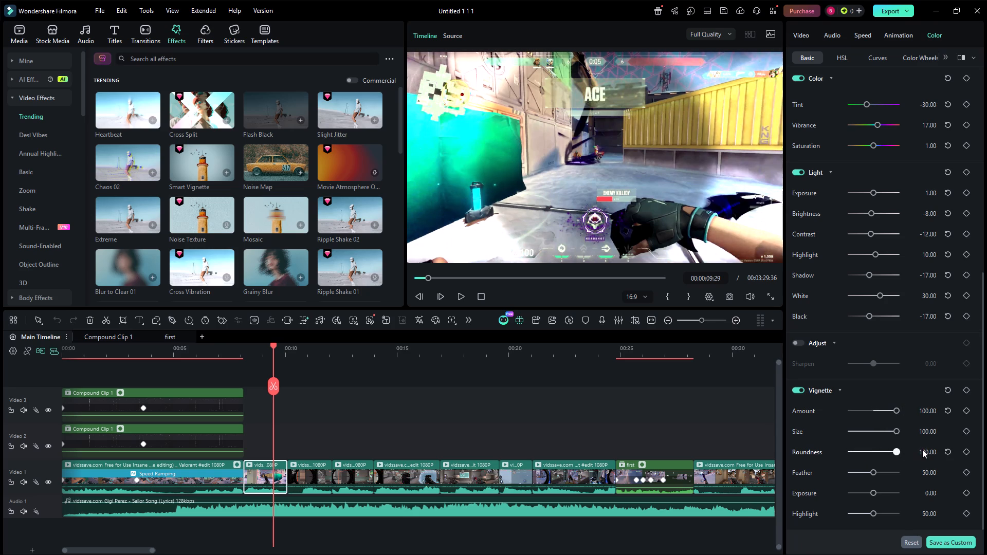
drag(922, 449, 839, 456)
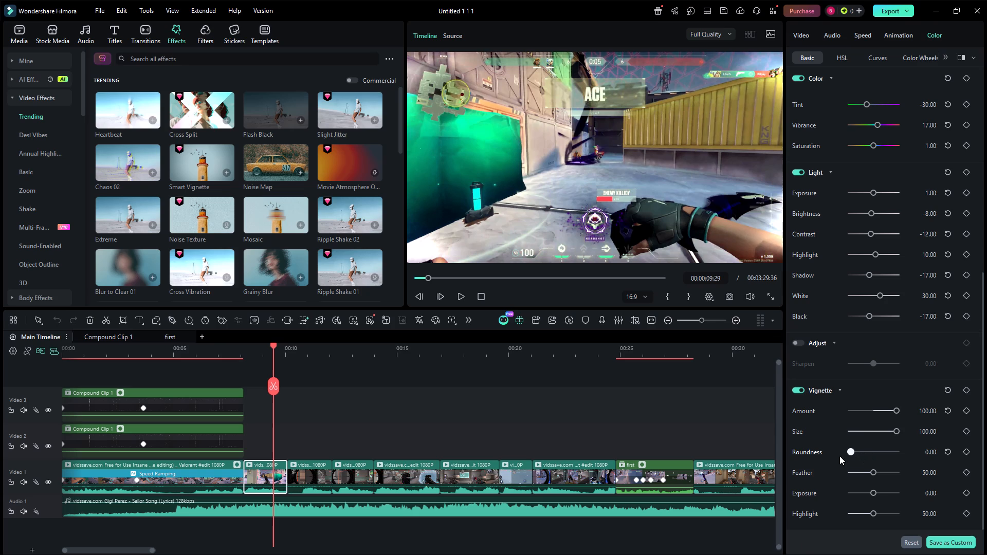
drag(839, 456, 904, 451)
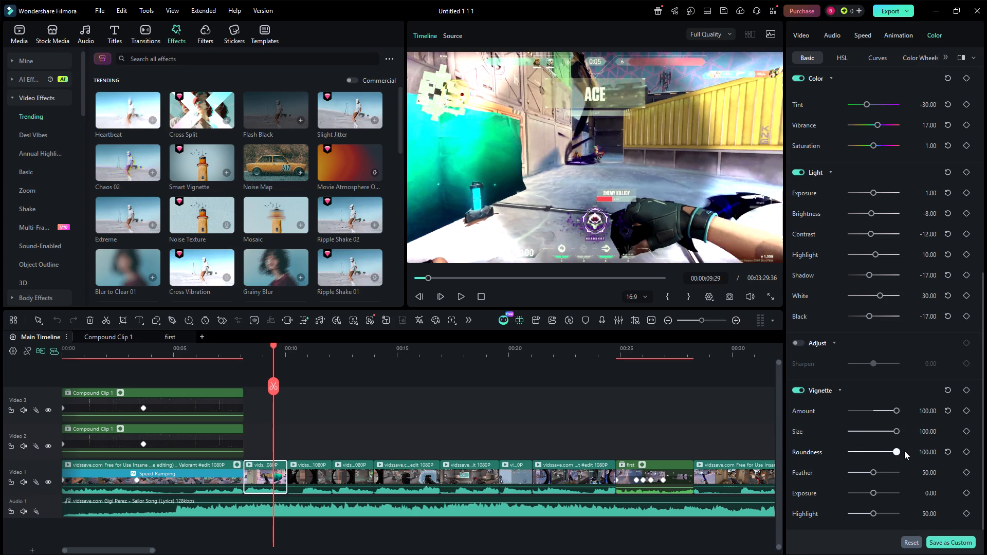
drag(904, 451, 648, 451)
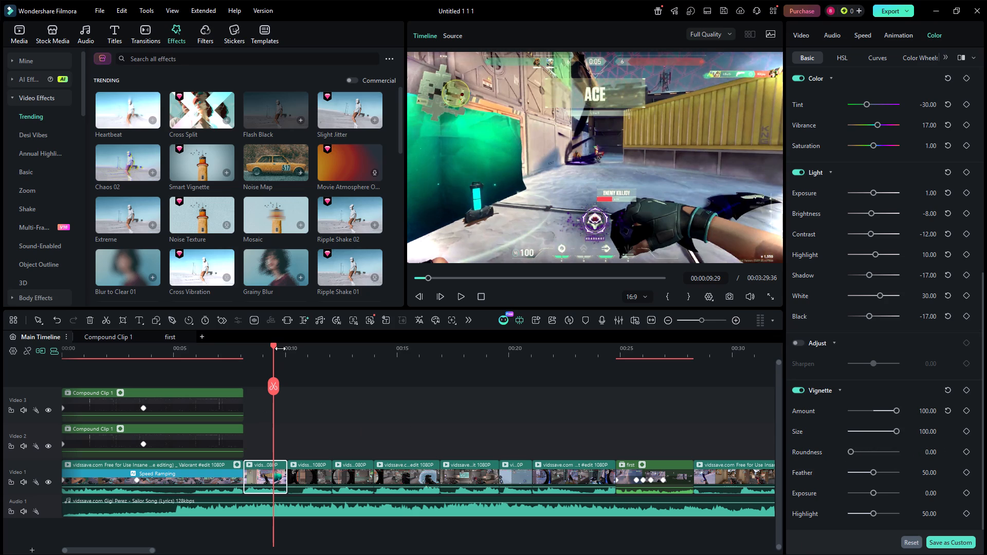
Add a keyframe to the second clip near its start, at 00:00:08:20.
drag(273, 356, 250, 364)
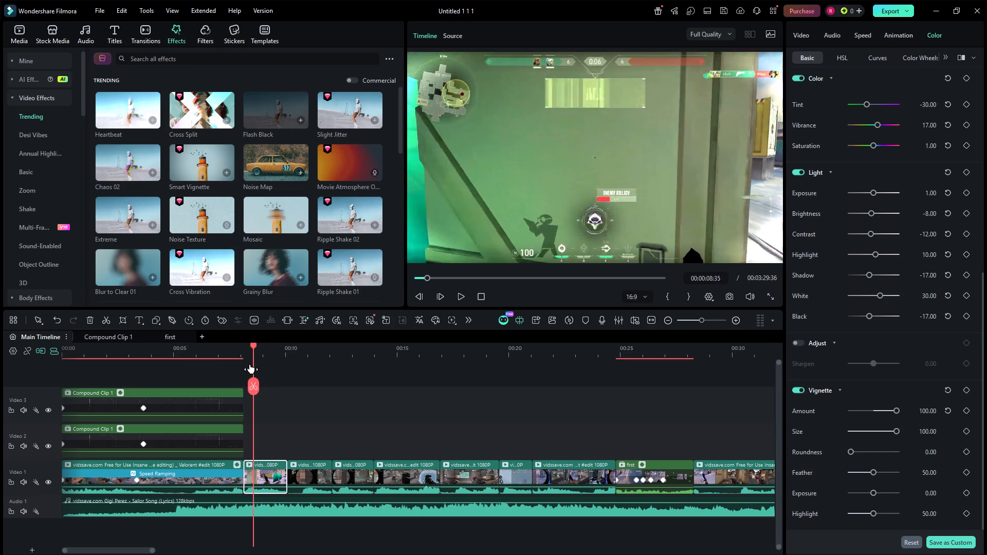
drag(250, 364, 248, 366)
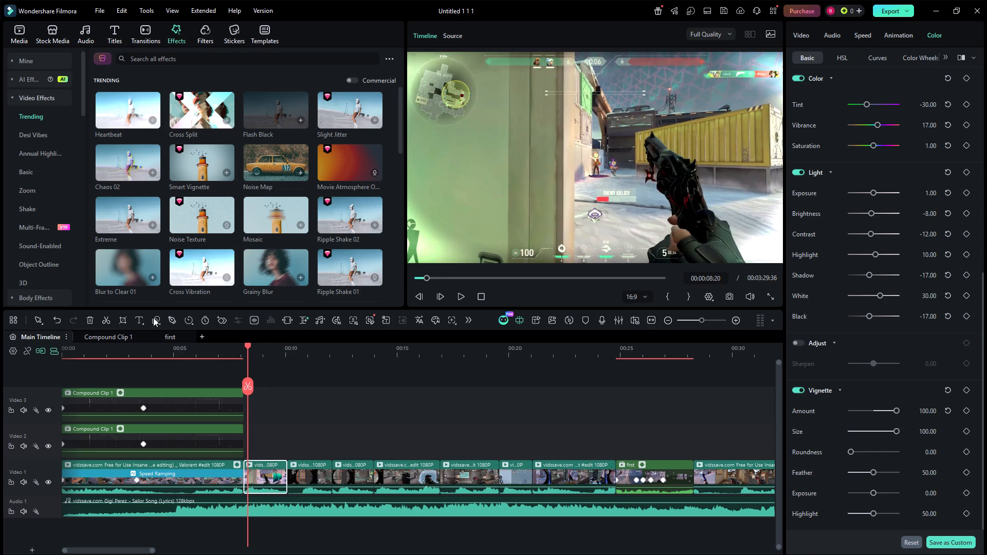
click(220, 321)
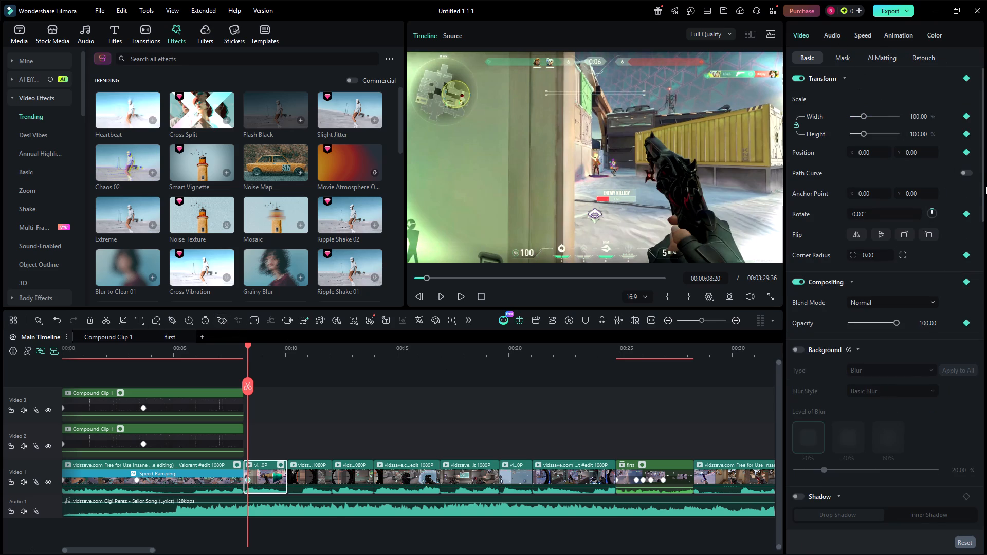
Enable the HDR Color Wheel for the second clip.
click(936, 38)
click(900, 60)
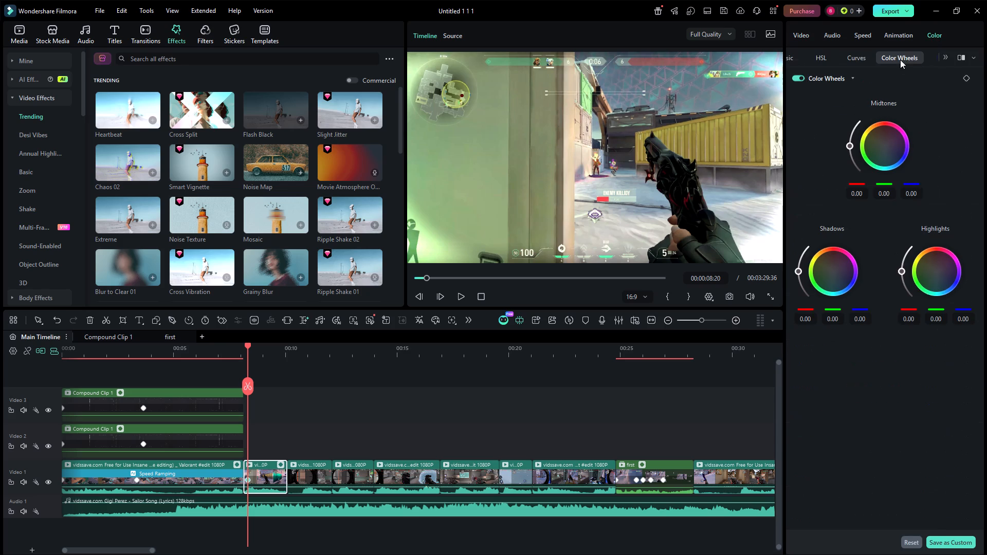
click(949, 60)
click(947, 123)
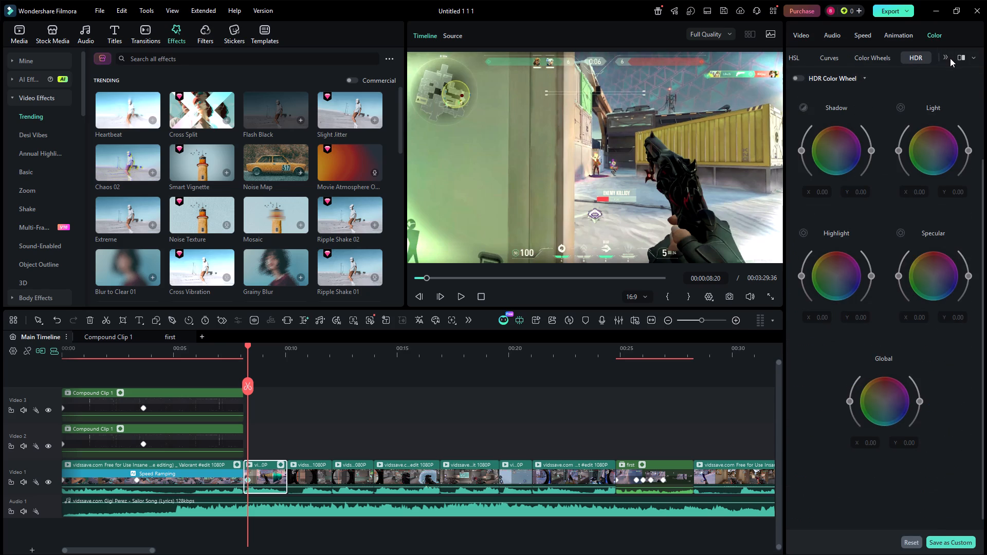
click(818, 78)
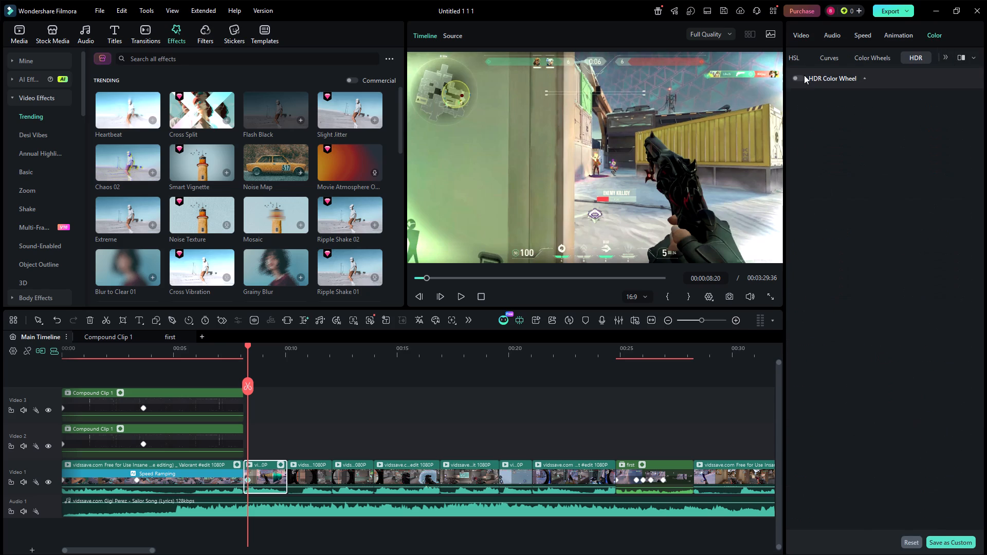
click(792, 73)
click(800, 79)
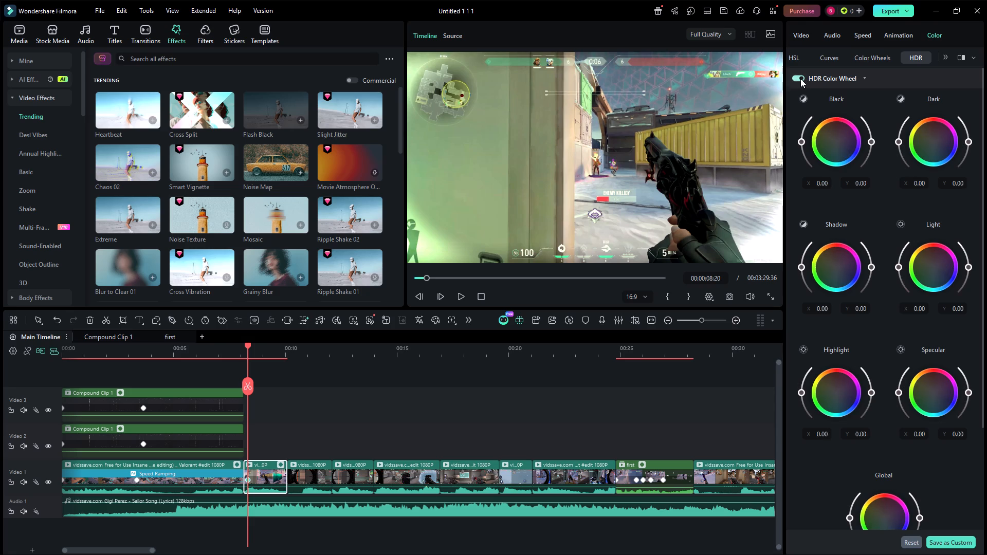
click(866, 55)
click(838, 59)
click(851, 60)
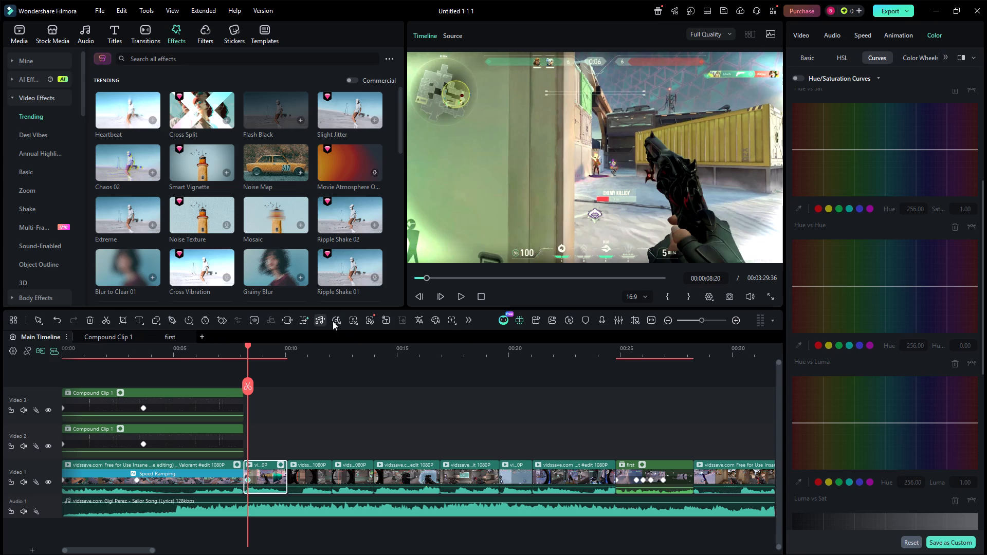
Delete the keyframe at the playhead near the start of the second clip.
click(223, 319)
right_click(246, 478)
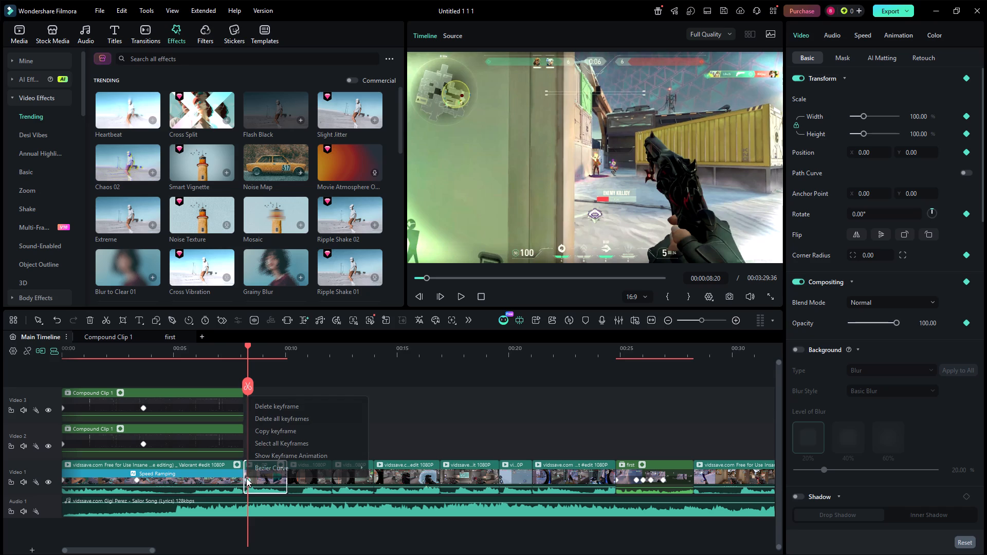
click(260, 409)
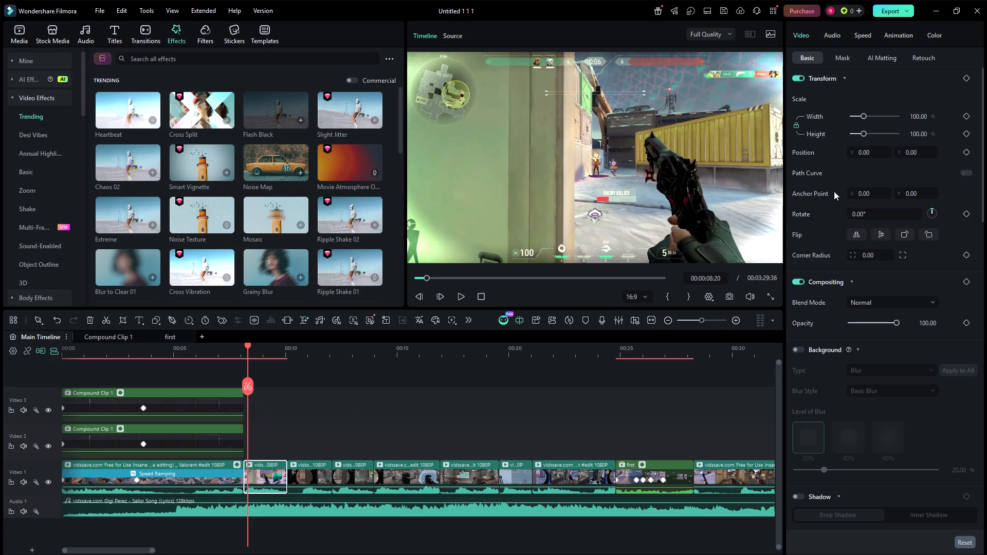
Review the second clip's HDR color wheels and compare its image before and after grading.
click(272, 476)
click(915, 40)
click(929, 38)
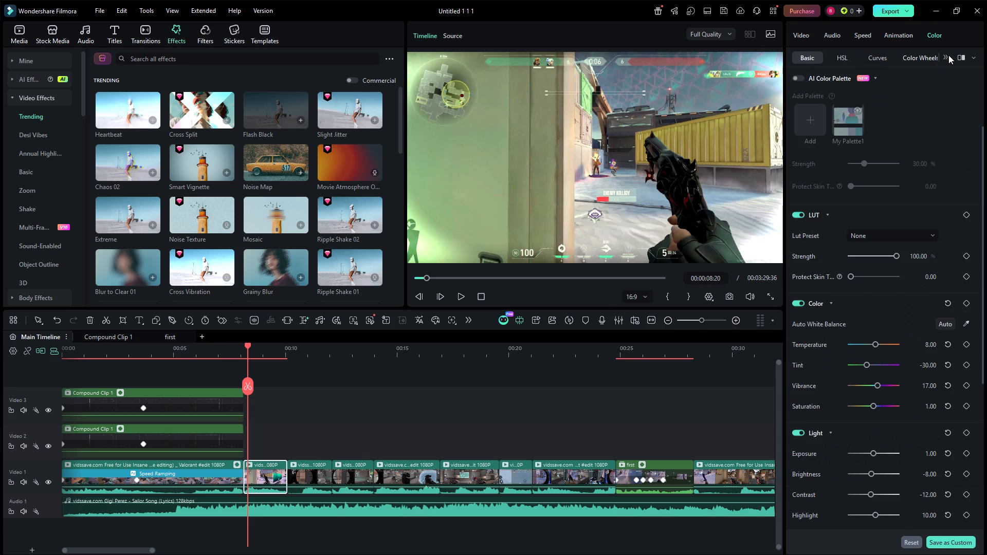
click(948, 55)
click(949, 127)
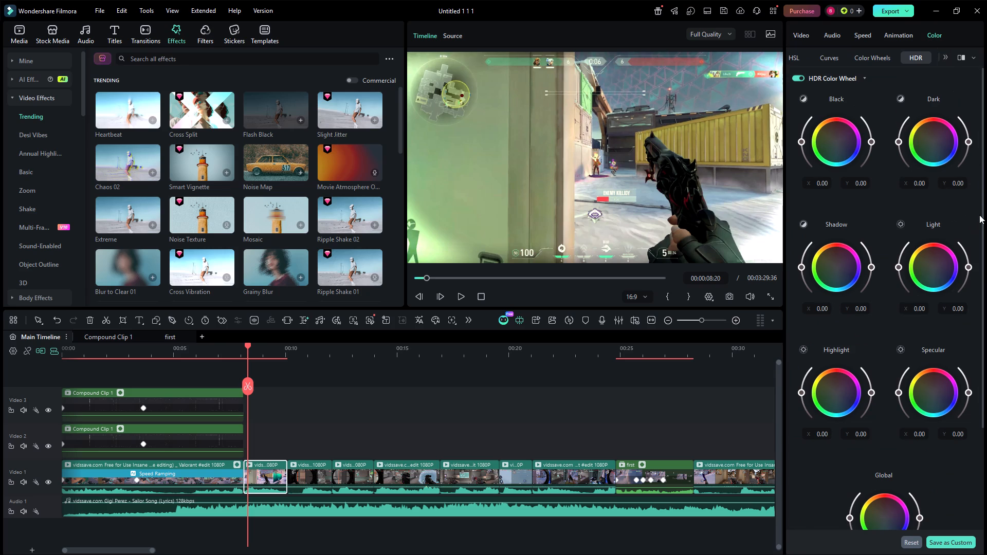
drag(982, 214, 976, 332)
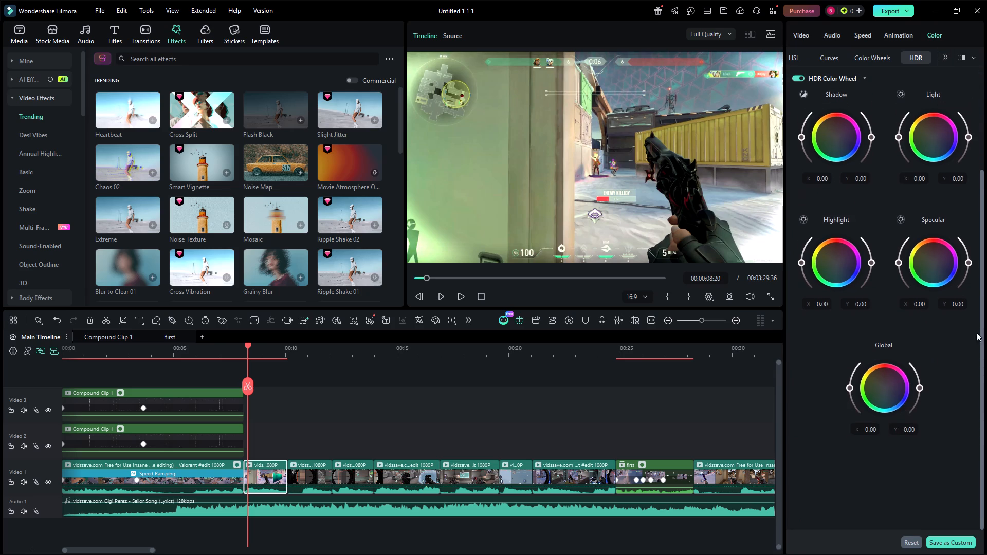
drag(976, 332, 952, 80)
click(956, 56)
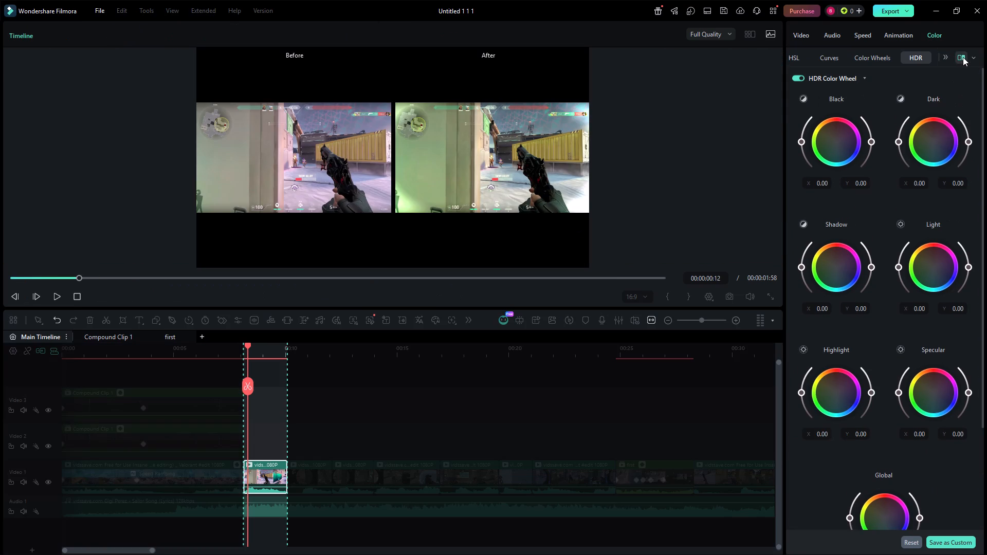
click(963, 57)
click(963, 57)
click(965, 55)
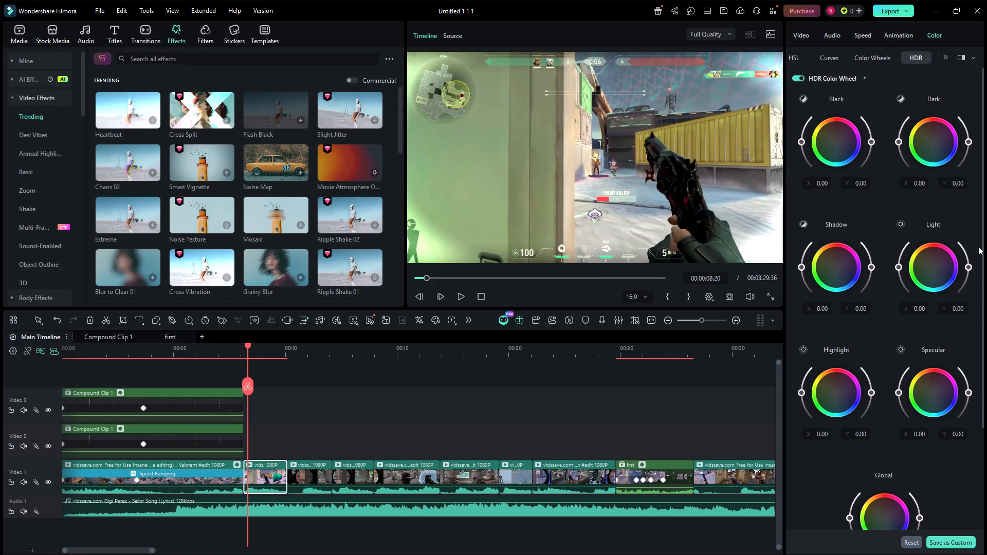
drag(982, 272, 986, 393)
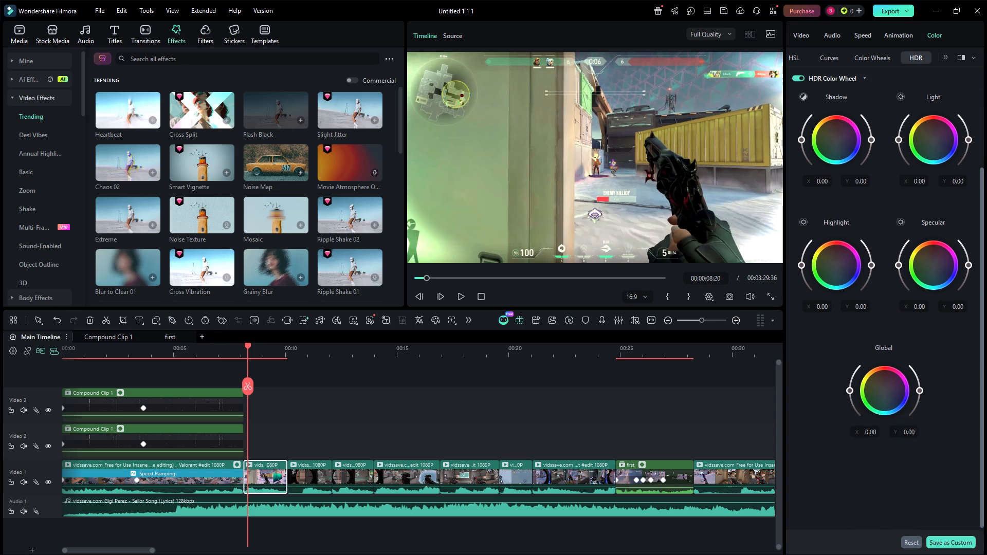
drag(986, 393, 924, 166)
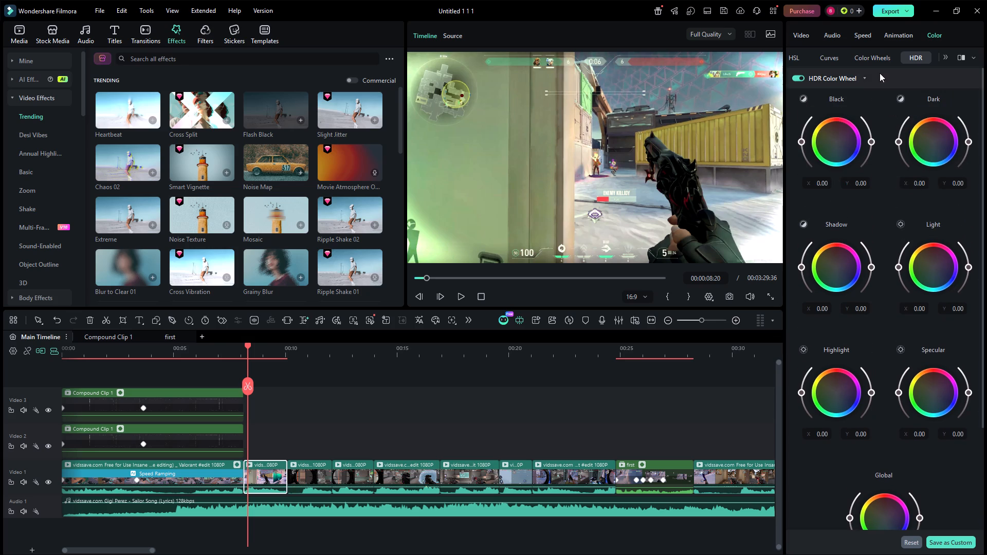
double_click(860, 77)
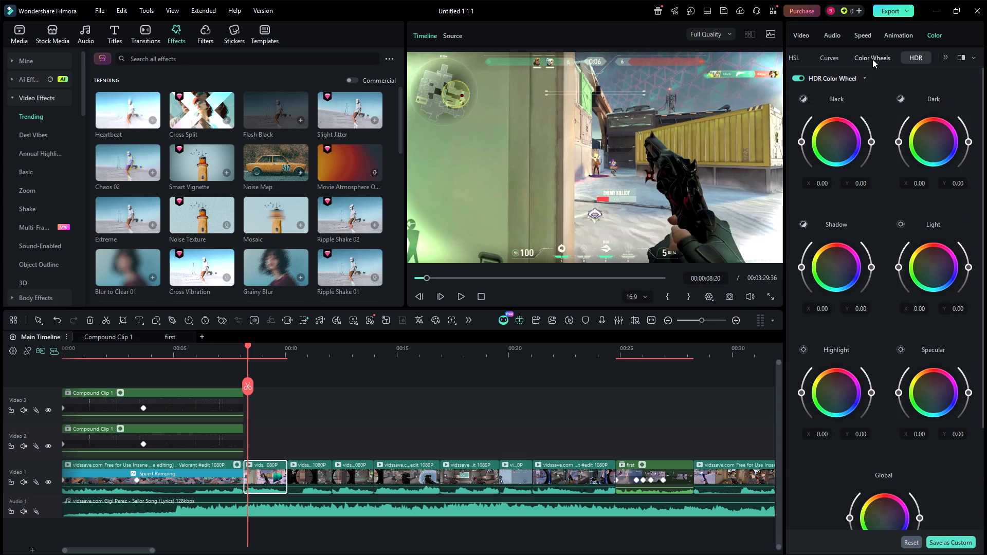
Enable the Adjust settings for the second clip and set its Sharpen to 100.
click(873, 59)
click(838, 62)
click(856, 55)
click(842, 57)
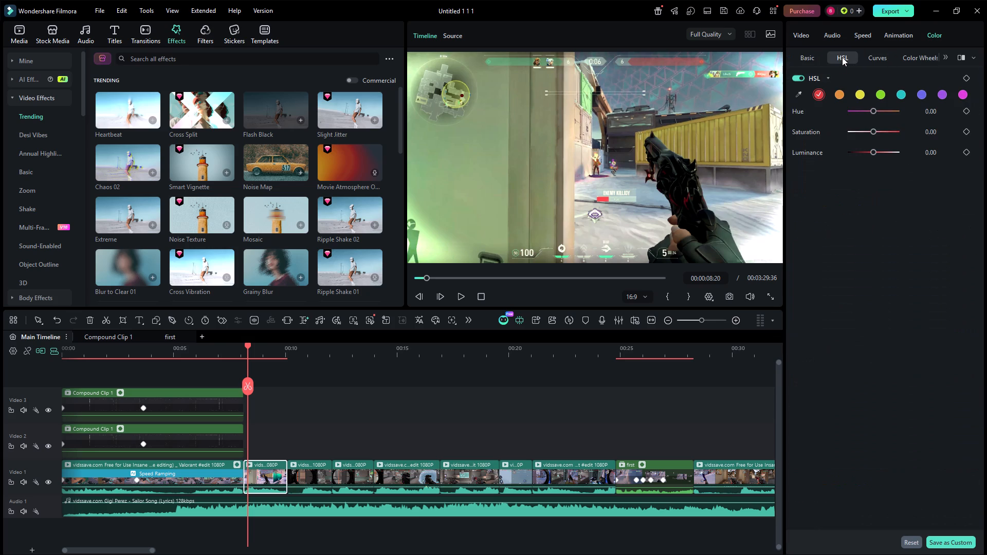
click(818, 64)
drag(810, 64, 802, 64)
click(802, 61)
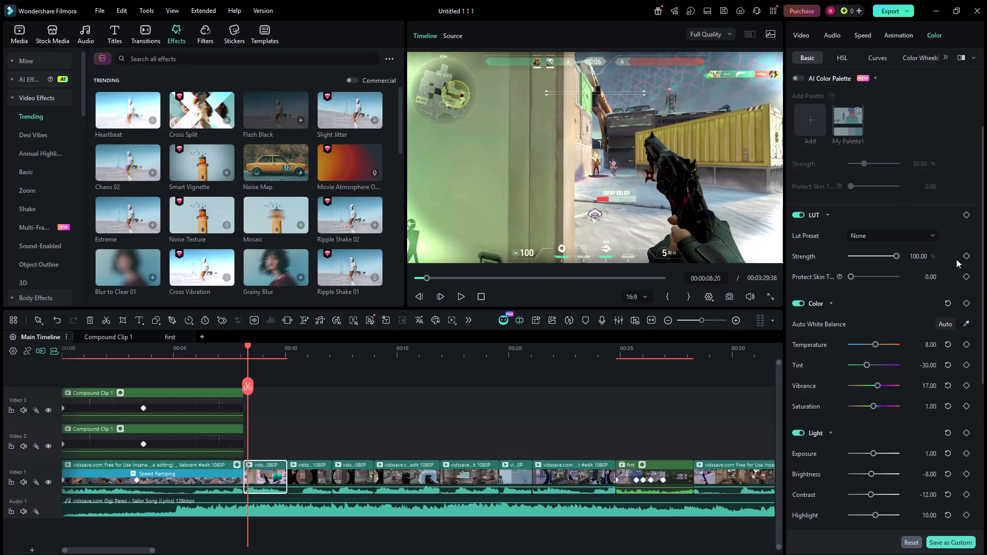
drag(982, 279, 986, 496)
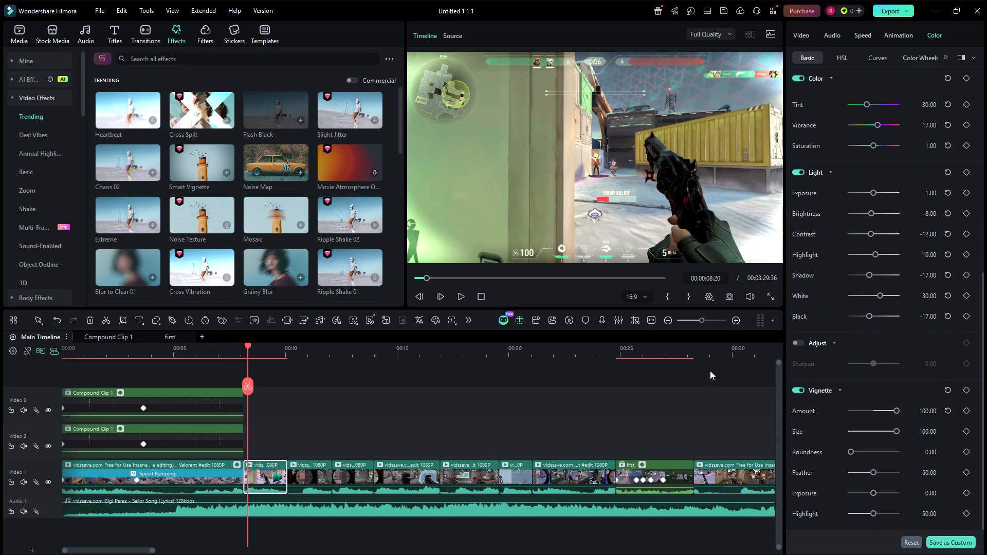
click(805, 341)
click(799, 374)
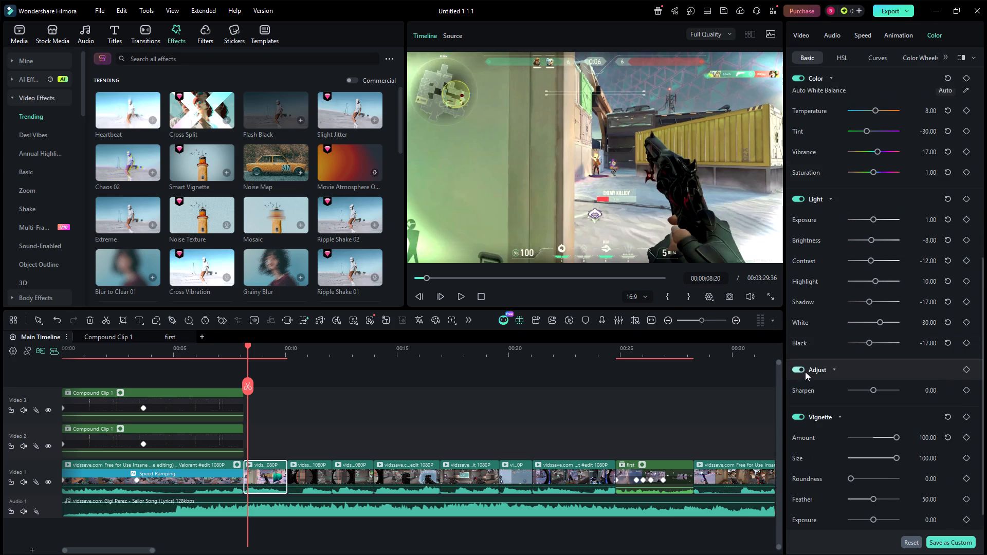
click(811, 369)
click(811, 369)
drag(879, 392, 904, 391)
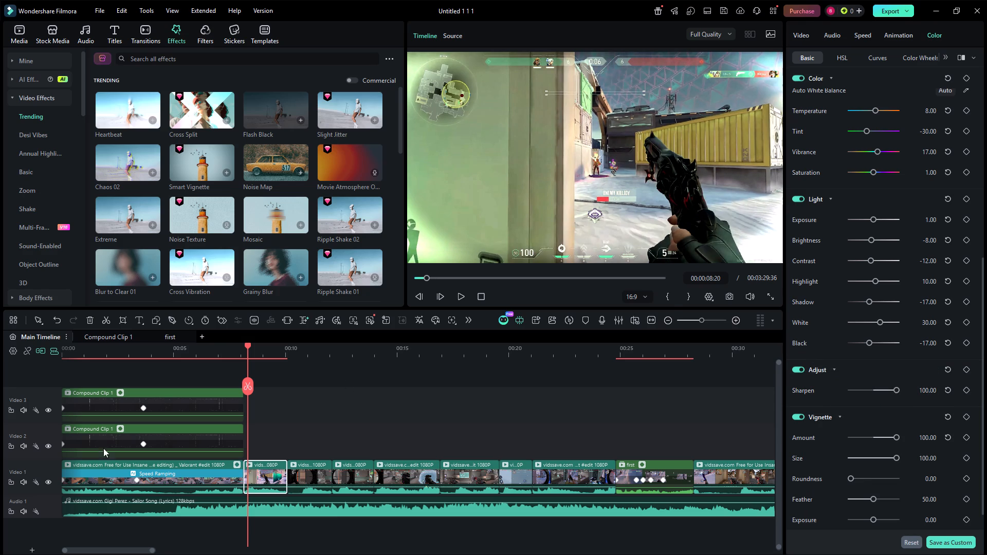
Enable the Adjust settings for the opening clip on Video 1 and set its Sharpen to 100.
click(148, 471)
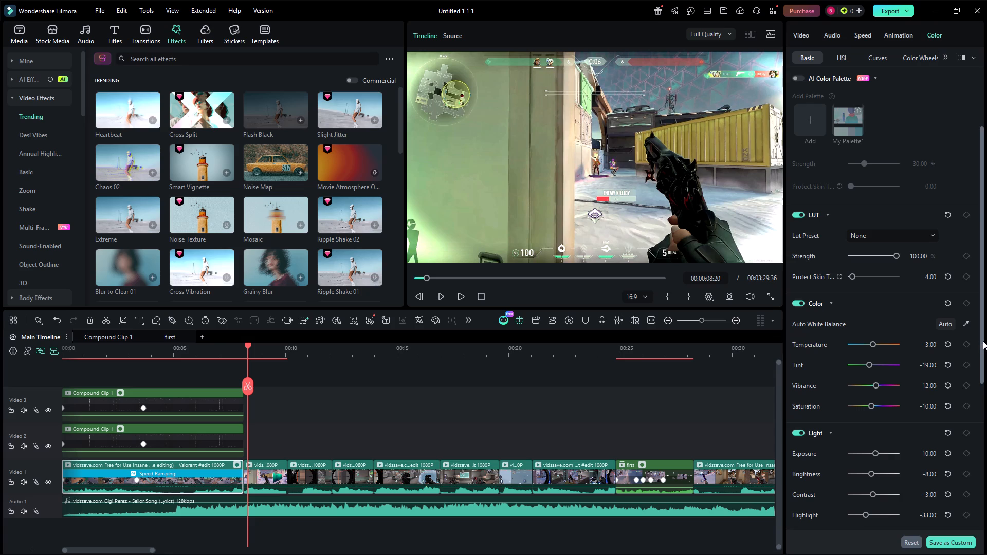
drag(983, 341, 983, 536)
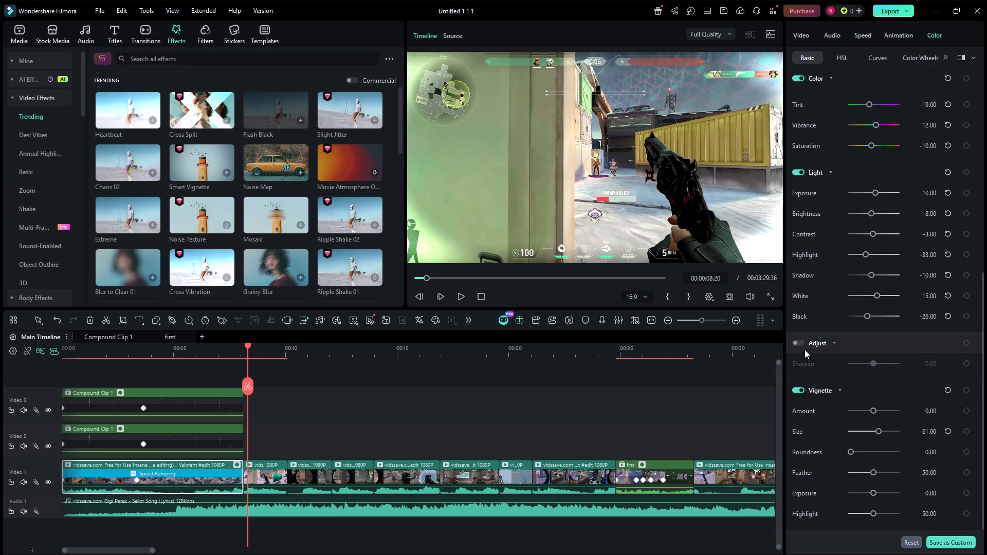
click(788, 343)
click(797, 367)
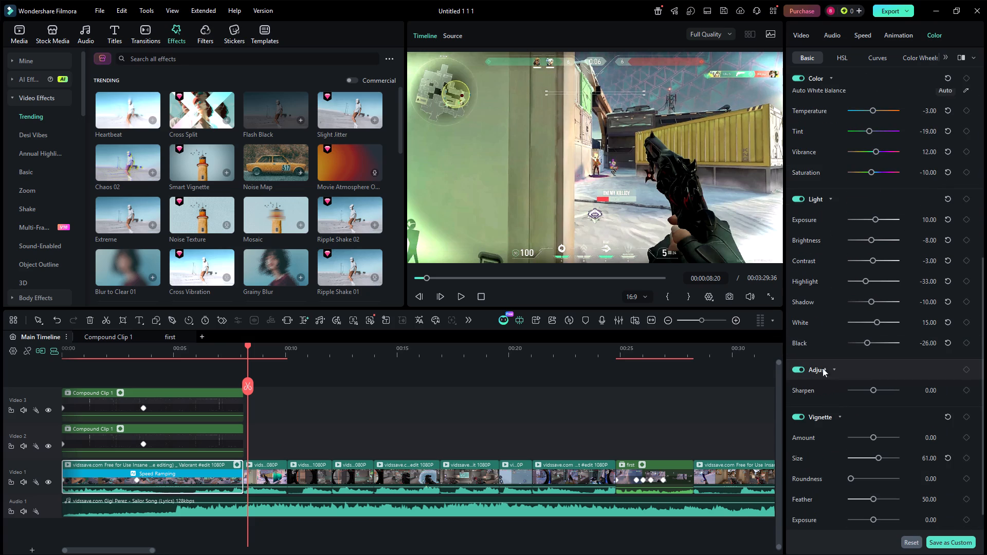
drag(874, 391, 934, 395)
Check the second clip's Color Wheels and HDR settings with the playhead at 00:00:09:04.
click(264, 348)
click(272, 476)
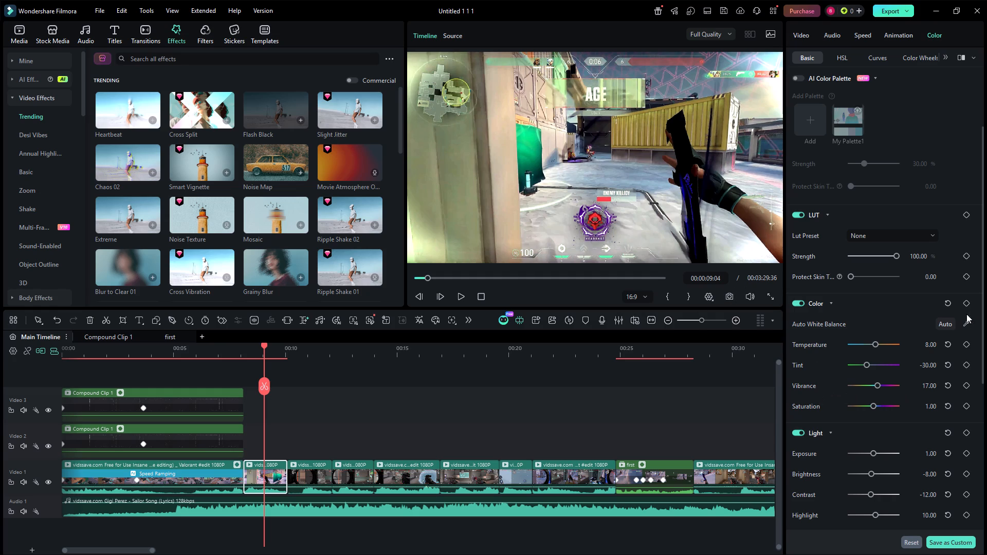
click(918, 54)
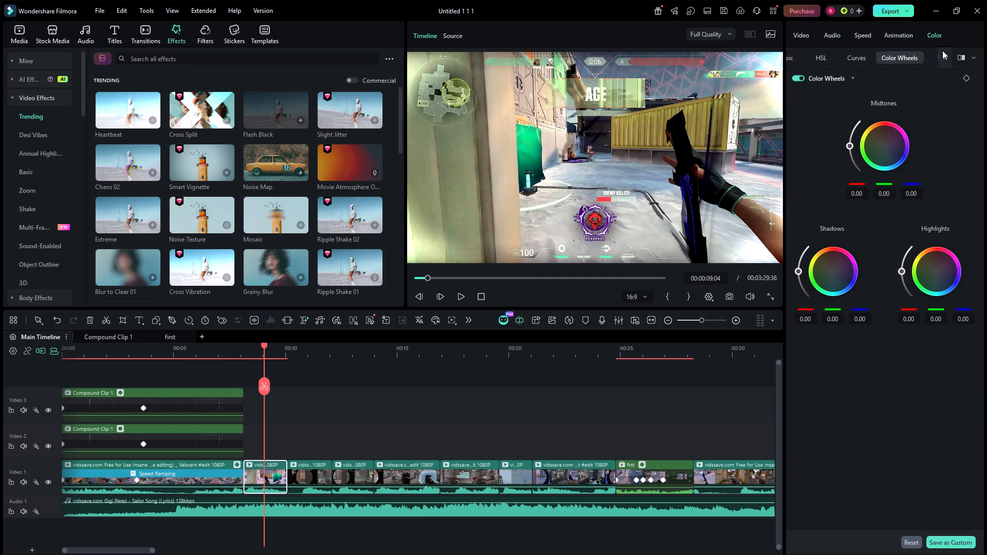
click(942, 50)
click(941, 132)
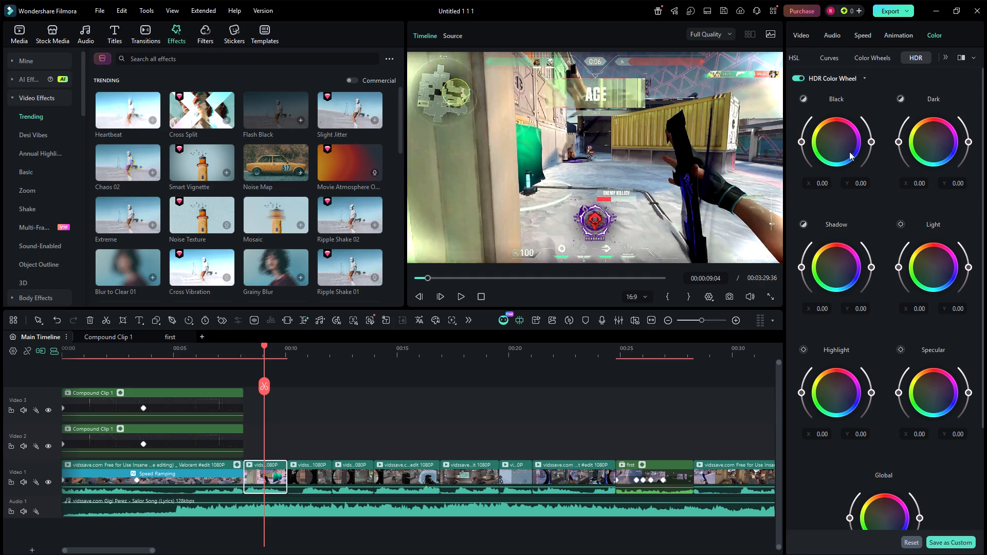
Set the LUT skin tone protection to 39 for the third clip, previewing it at 00:00:10:52.
click(304, 347)
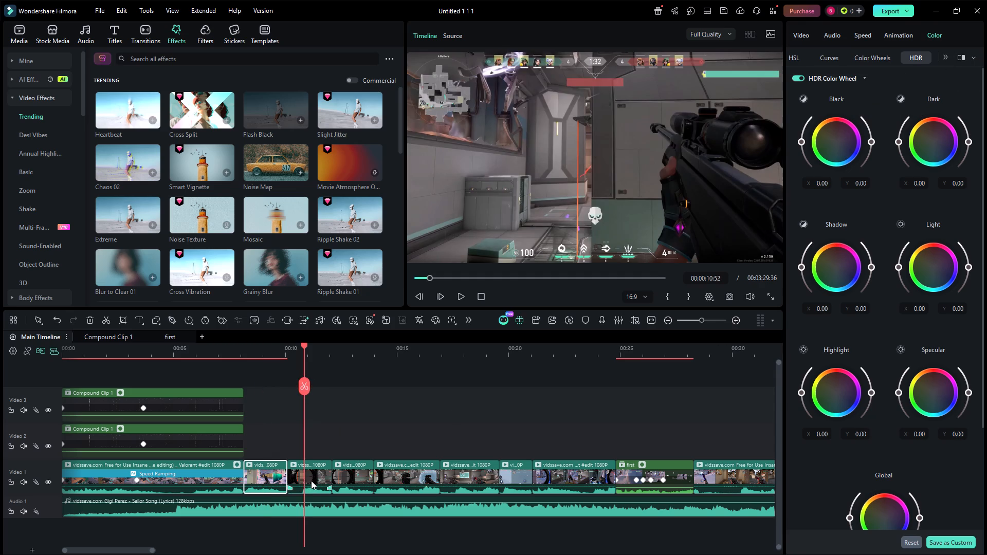
click(311, 469)
click(805, 53)
click(805, 53)
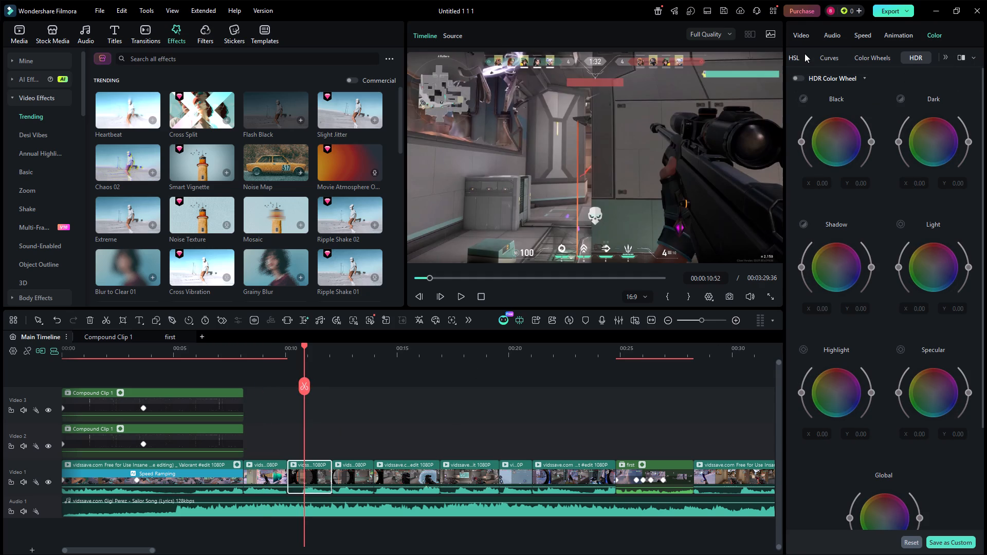
click(805, 53)
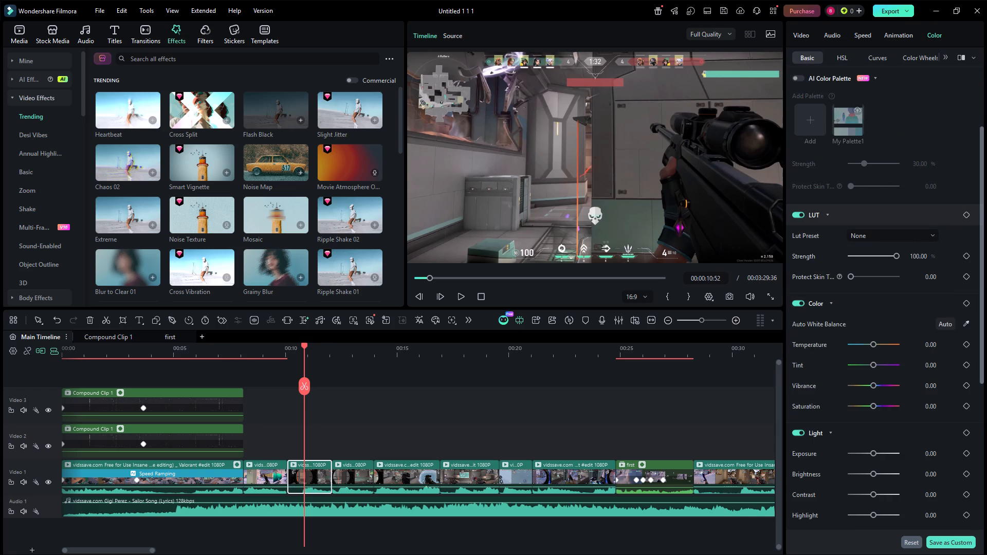
drag(983, 229, 983, 245)
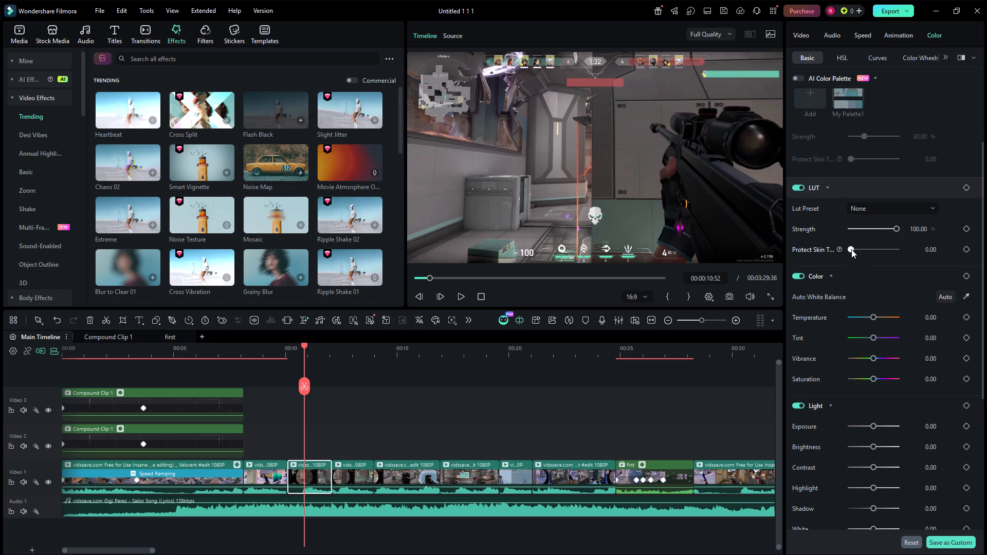
drag(851, 249, 869, 252)
Set the third clip's color temperature to -57, tint to -17, vibrance to 35 and saturation to 6.
drag(874, 318, 861, 314)
drag(876, 336, 867, 339)
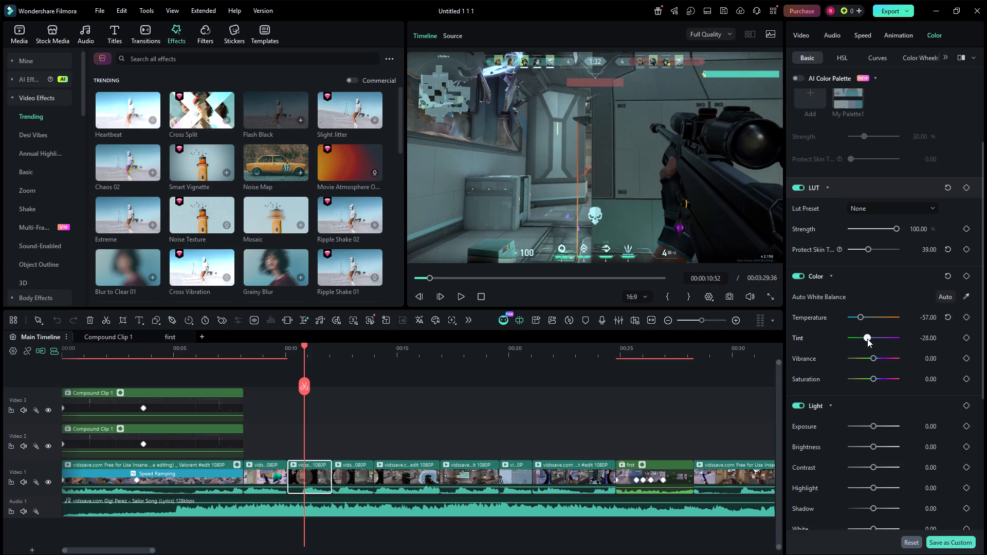
drag(867, 339, 871, 339)
drag(871, 339, 870, 339)
drag(870, 359, 863, 358)
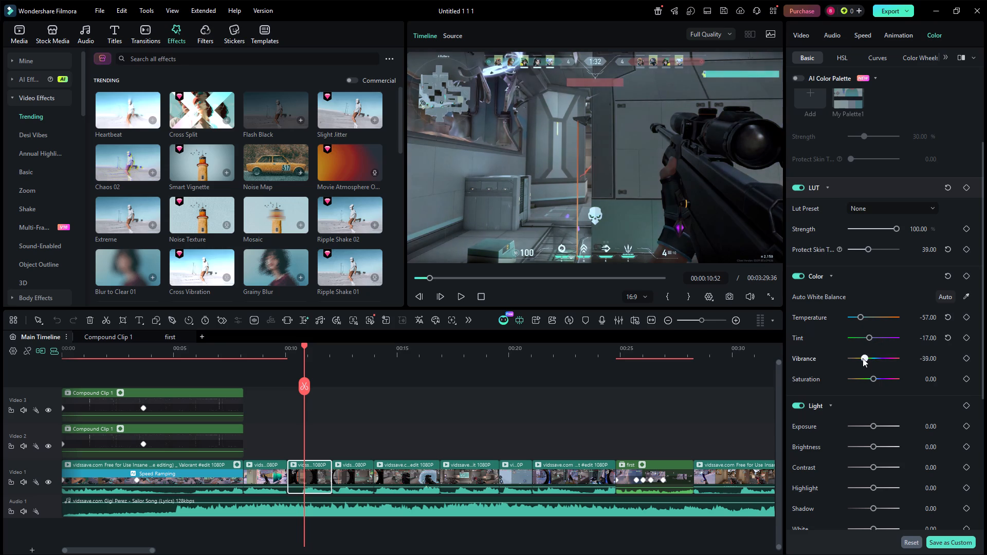
drag(863, 358, 870, 357)
drag(870, 357, 882, 357)
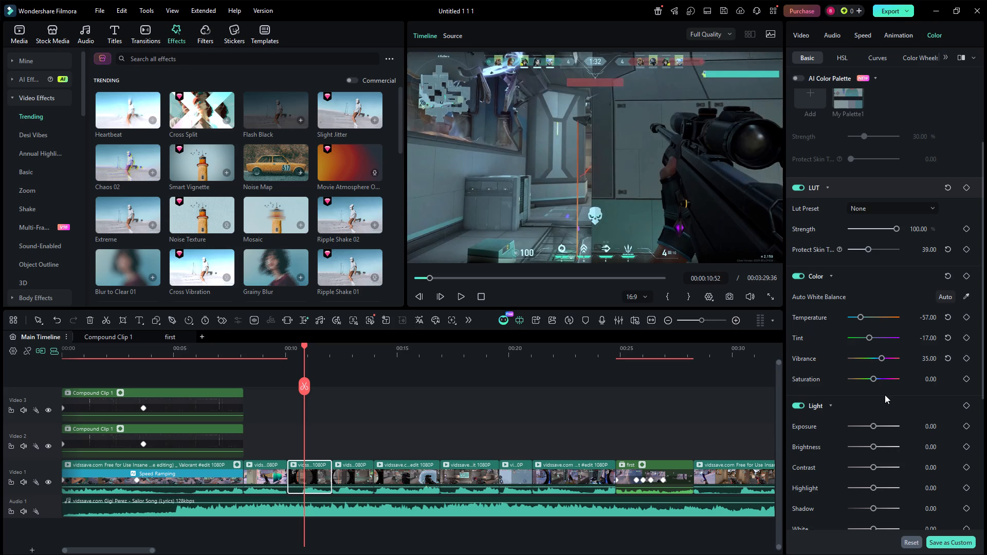
click(878, 375)
Set the third clip's light values: exposure -1, brightness -6, contrast -53, highlight -60, shadow -10, white 42 and black -10.
drag(983, 329, 985, 406)
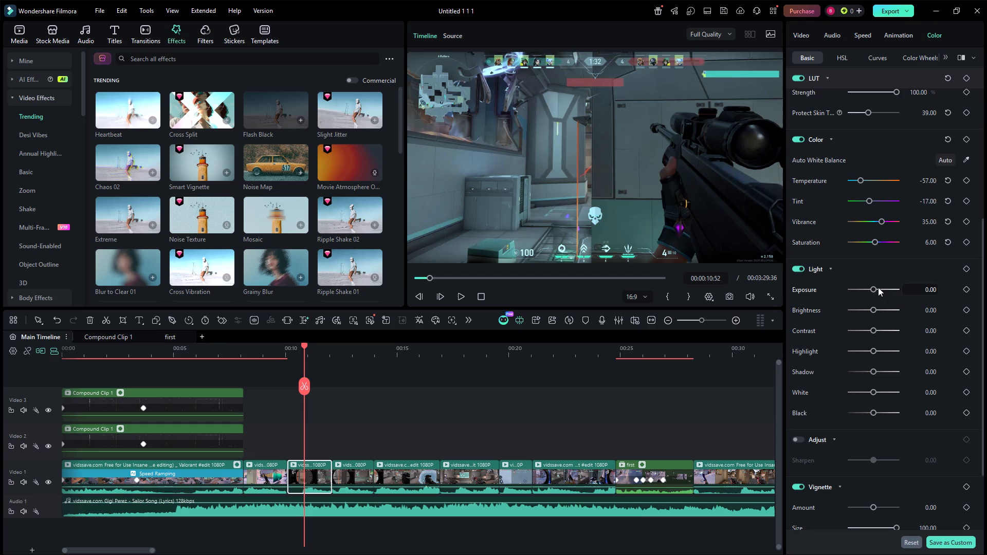
click(878, 287)
click(872, 310)
drag(872, 333, 856, 333)
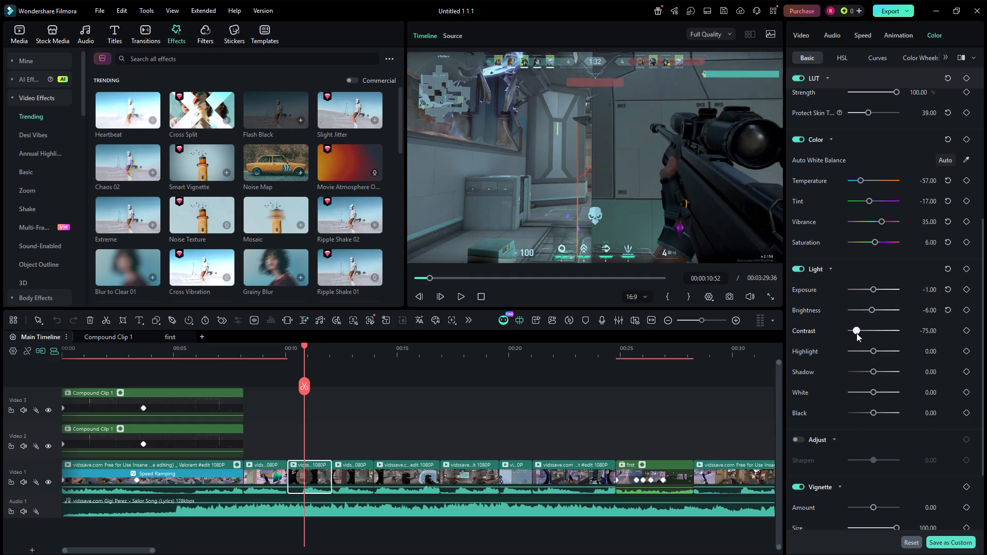
drag(856, 333, 862, 332)
drag(870, 350, 869, 352)
drag(869, 352, 860, 352)
drag(876, 368, 882, 366)
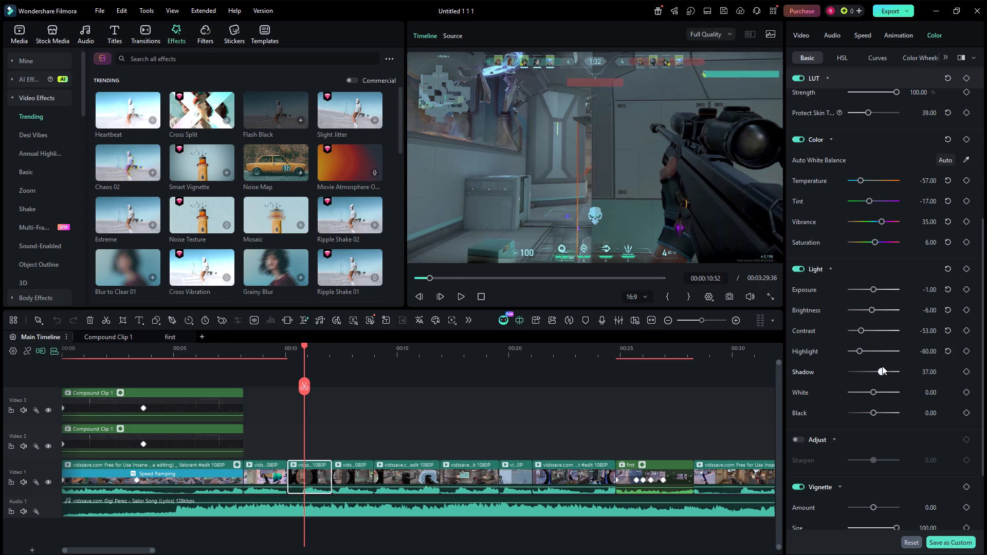
drag(882, 366, 871, 373)
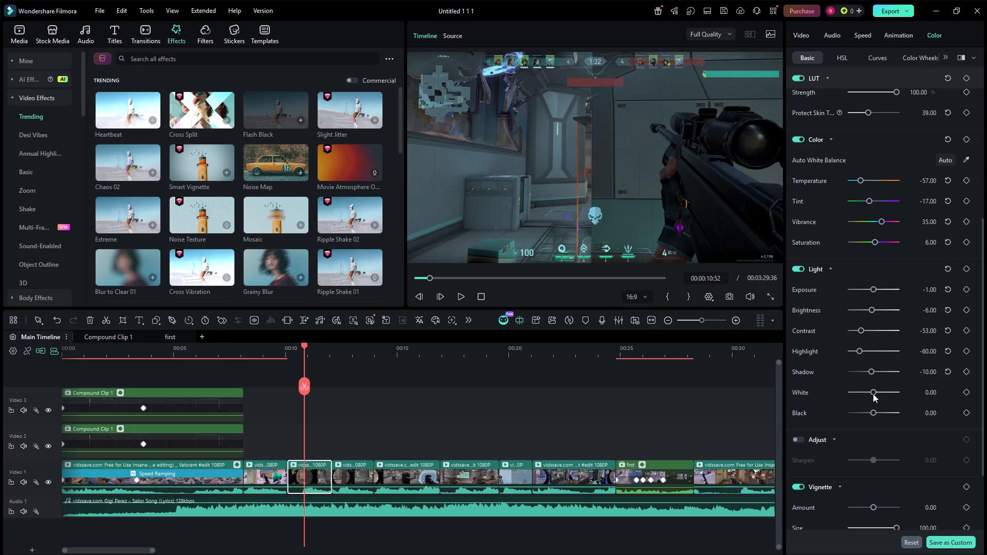
drag(873, 394, 883, 391)
drag(875, 414, 863, 414)
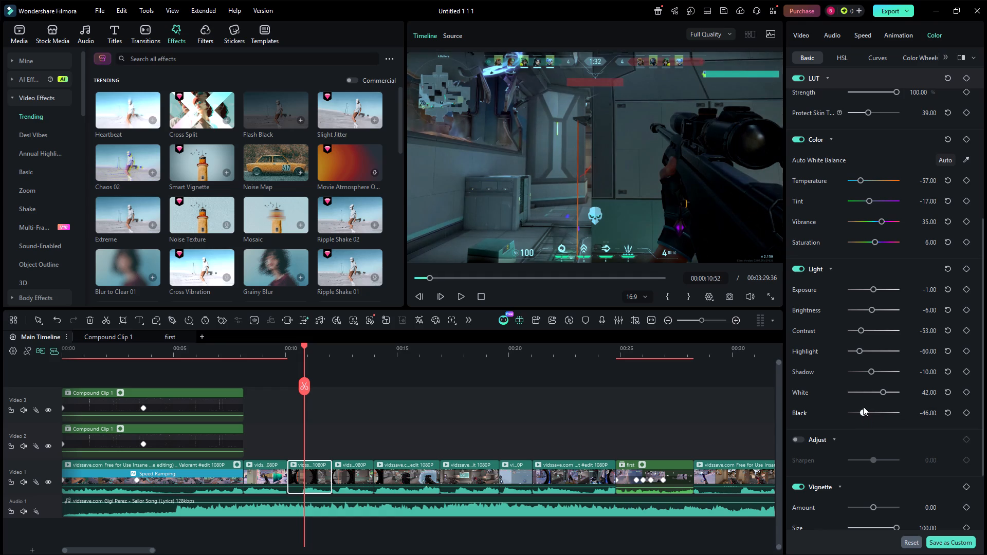
click(863, 406)
drag(866, 412, 871, 412)
Enable the Adjust settings for the third clip and set its Sharpen to 100.
drag(983, 353, 983, 408)
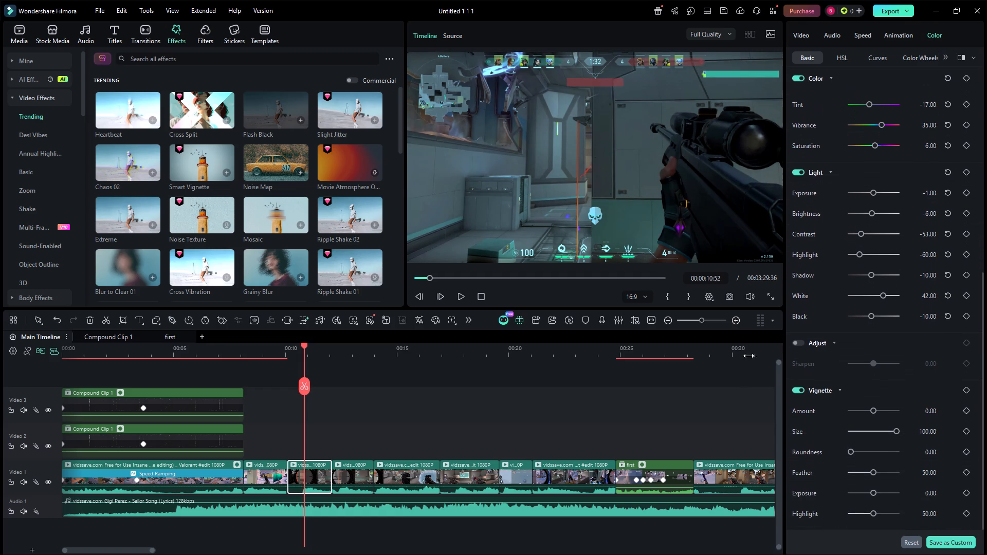
click(800, 341)
drag(875, 361, 986, 364)
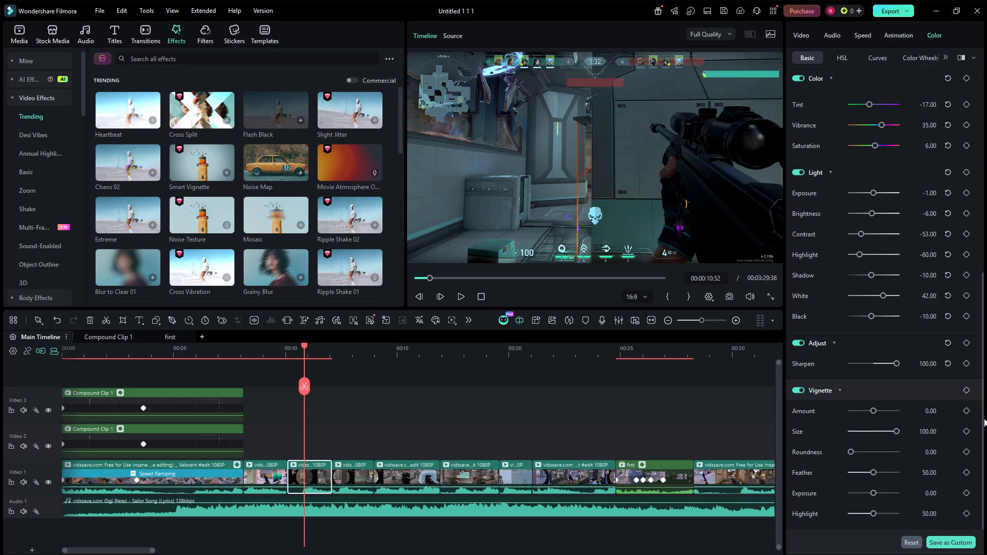
Set the third clip's vignette amount to 69, trying a higher roundness before returning it to 0.
drag(876, 410, 889, 410)
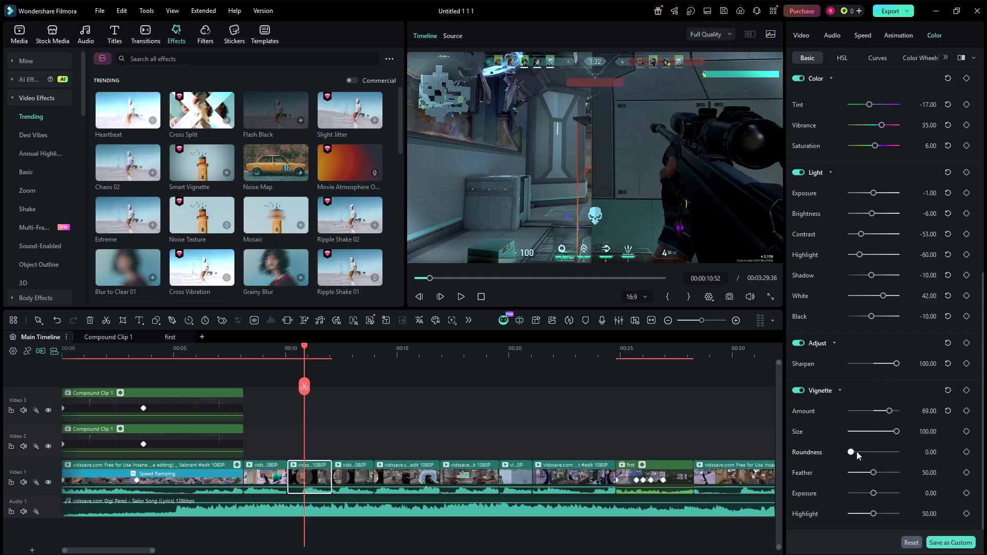
drag(856, 451, 890, 447)
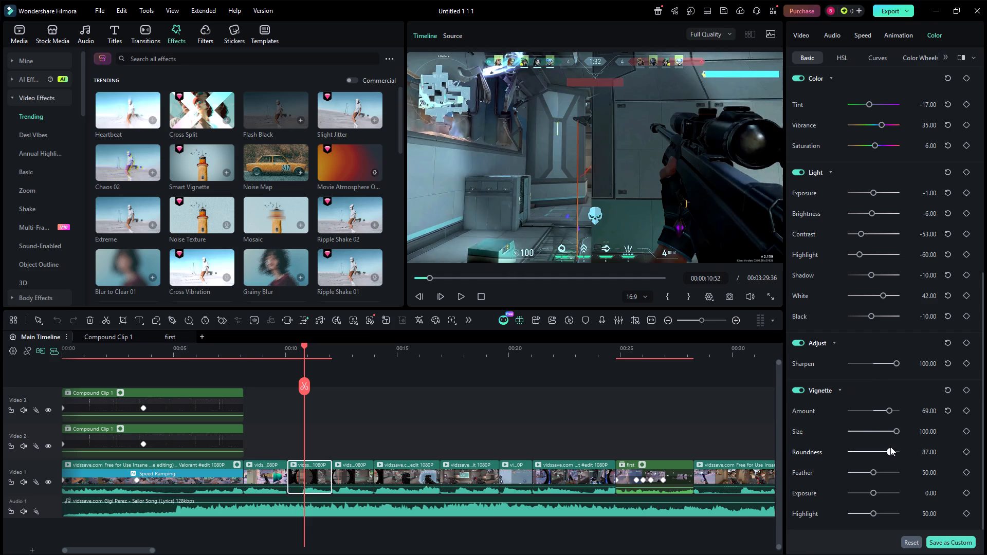
drag(890, 447, 813, 447)
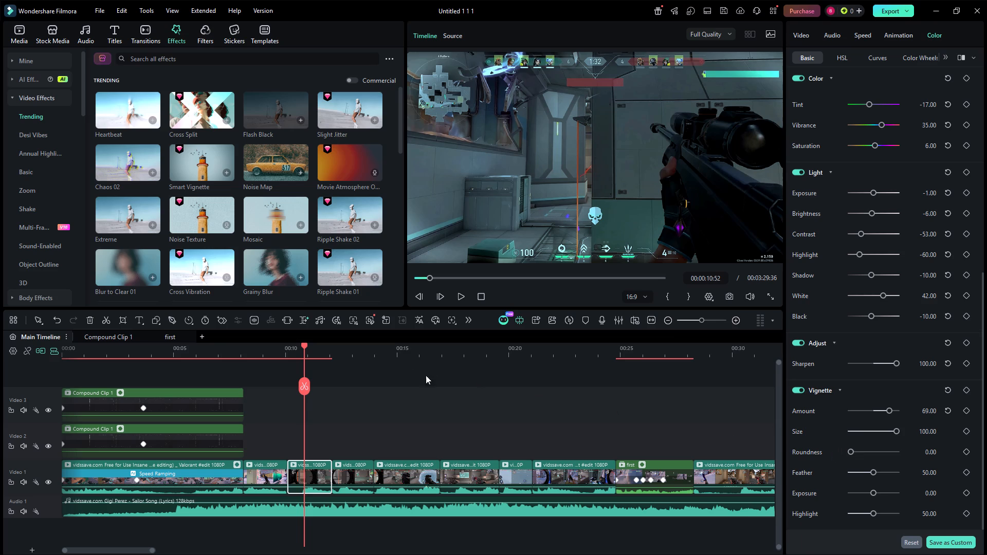
Keyframe the third clip's vignette roundness from 0 at 00:00:10:16 to 100 at 00:00:11:54.
drag(304, 354, 299, 357)
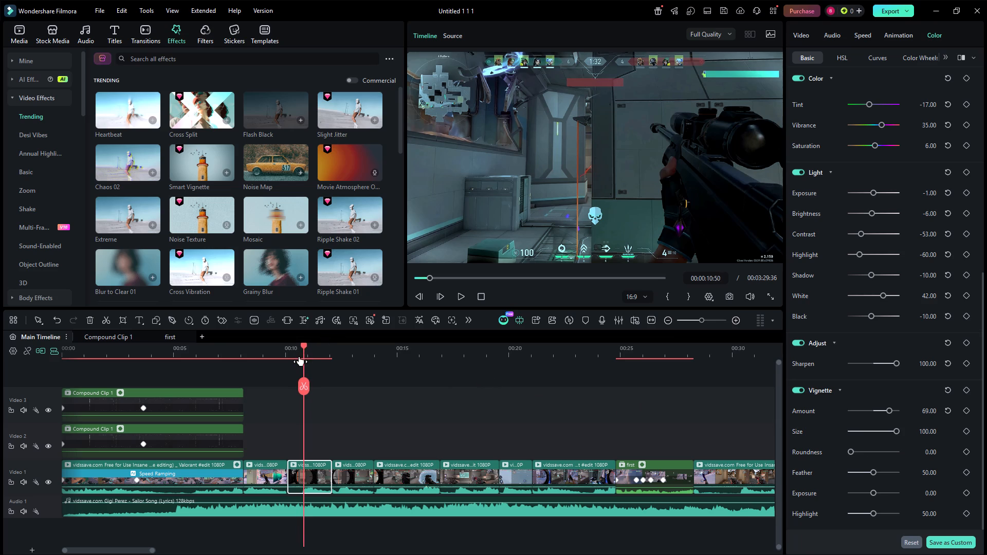
drag(299, 357, 291, 364)
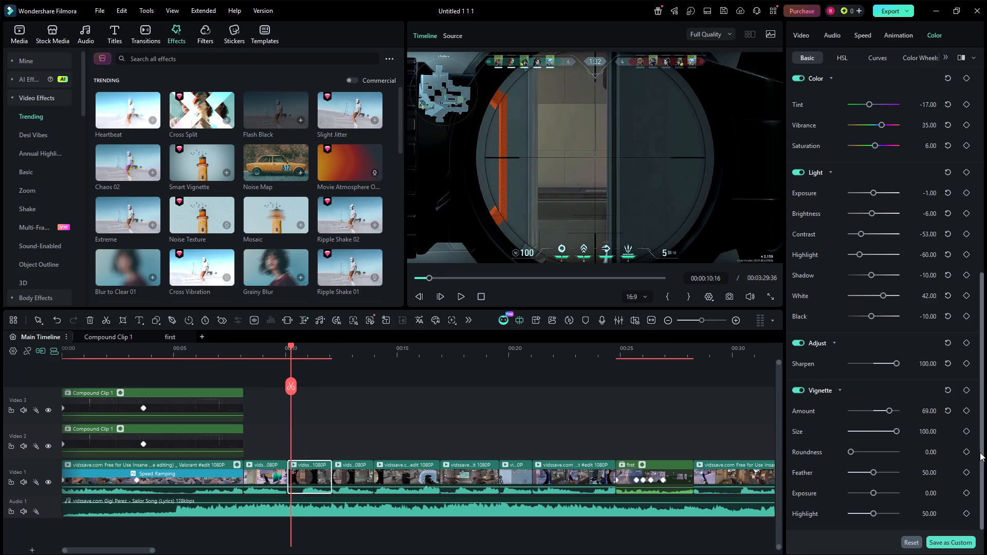
click(964, 451)
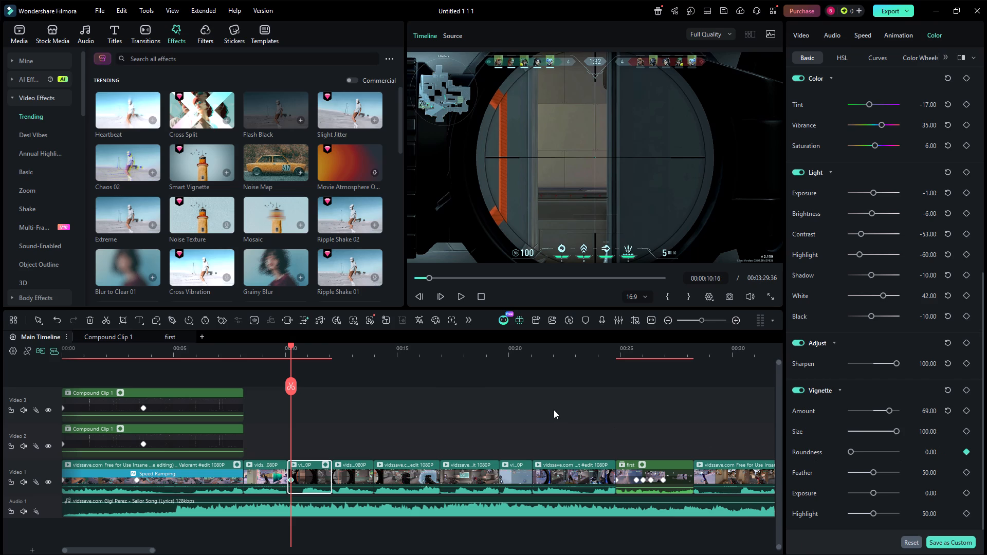
drag(290, 352, 322, 348)
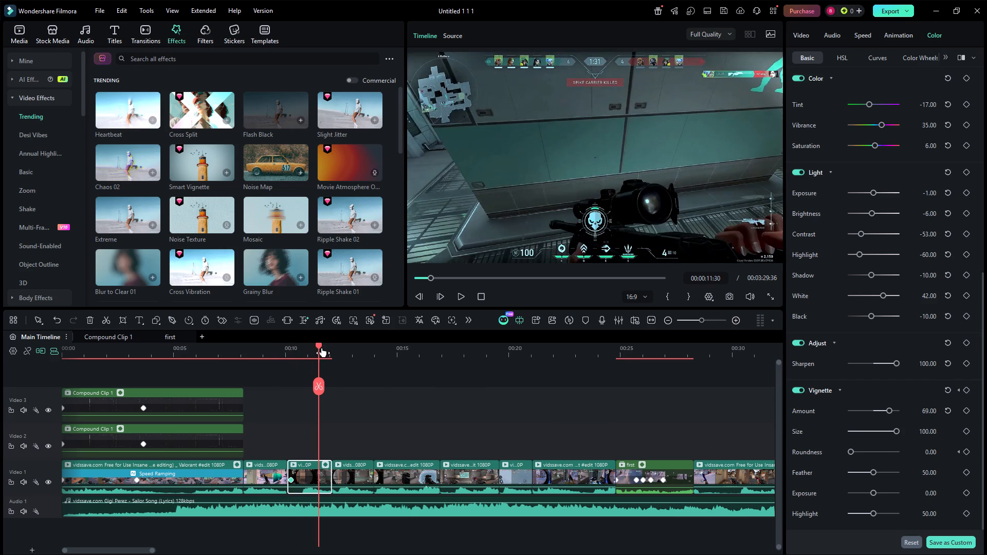
drag(322, 348, 327, 346)
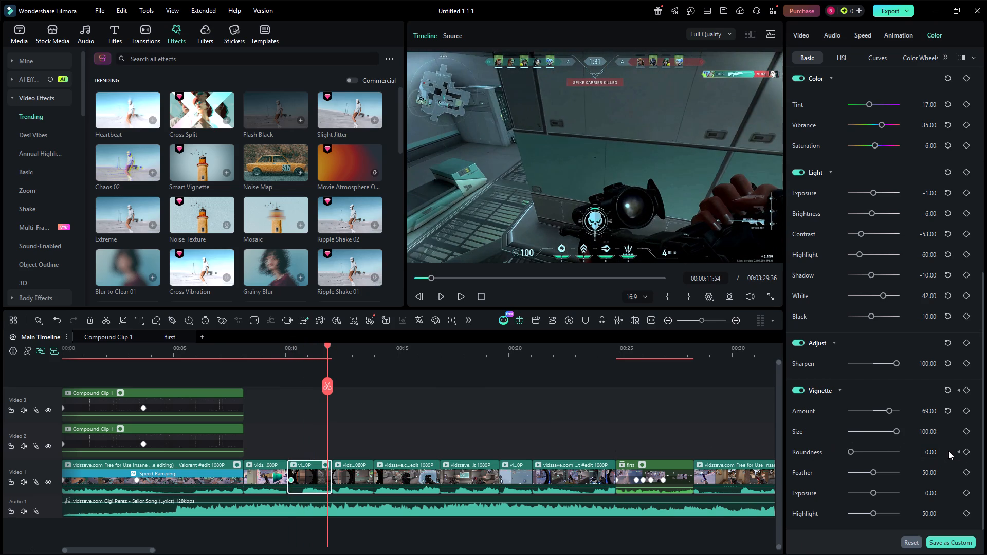
click(965, 450)
drag(857, 455, 872, 453)
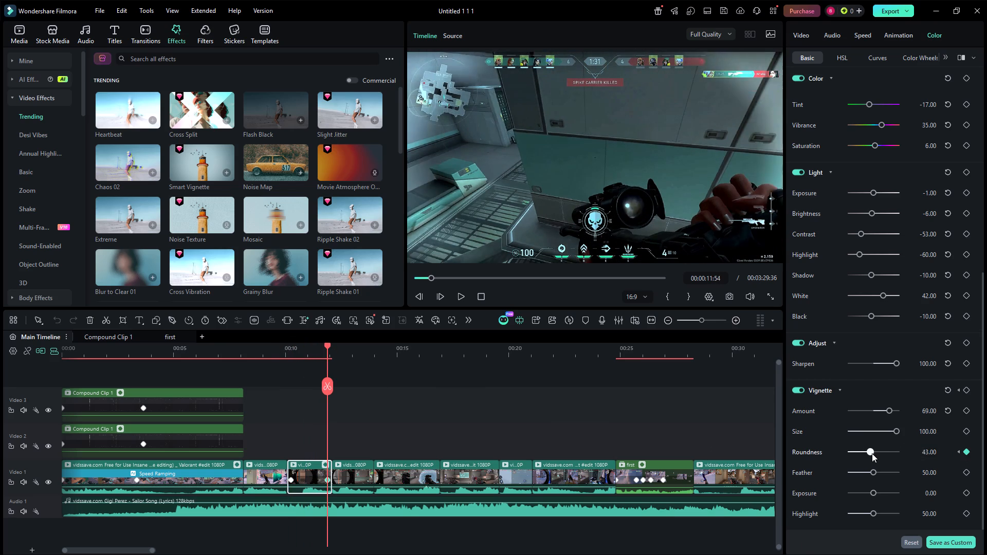
drag(872, 453, 918, 446)
Set the third clip's vignette feather to 100.
drag(870, 472, 877, 479)
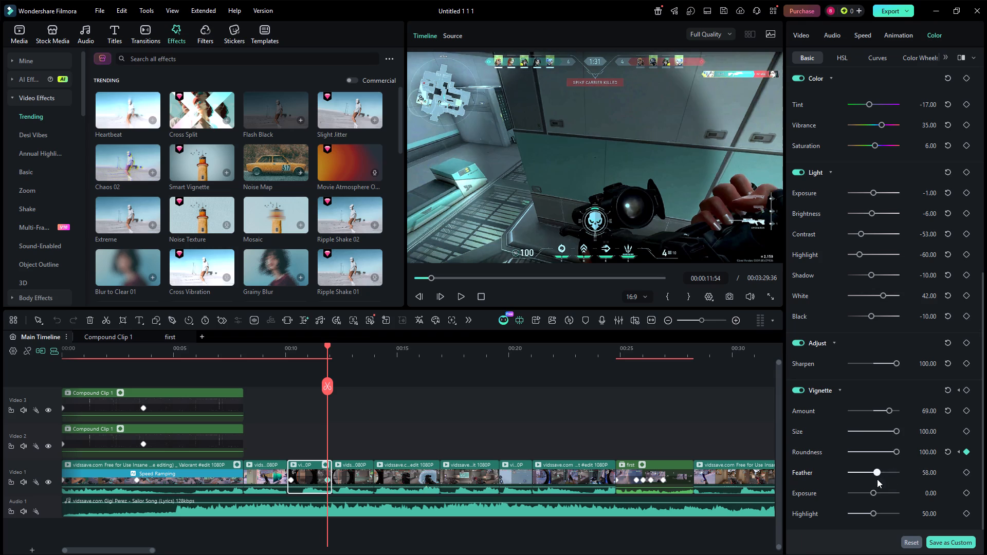
drag(877, 479, 986, 457)
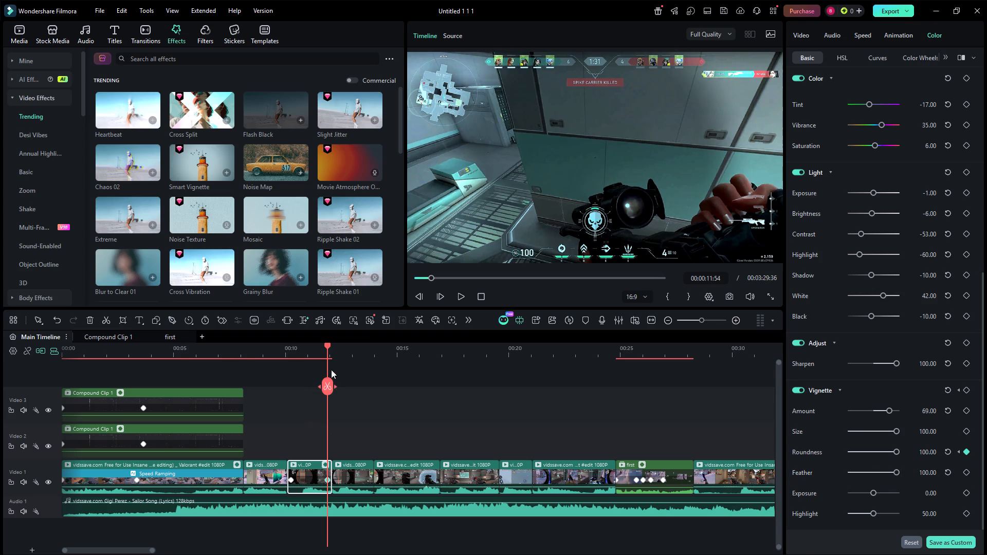
Scrub through the third clip and its neighbours to review the grade and the animated vignette.
drag(330, 353, 303, 366)
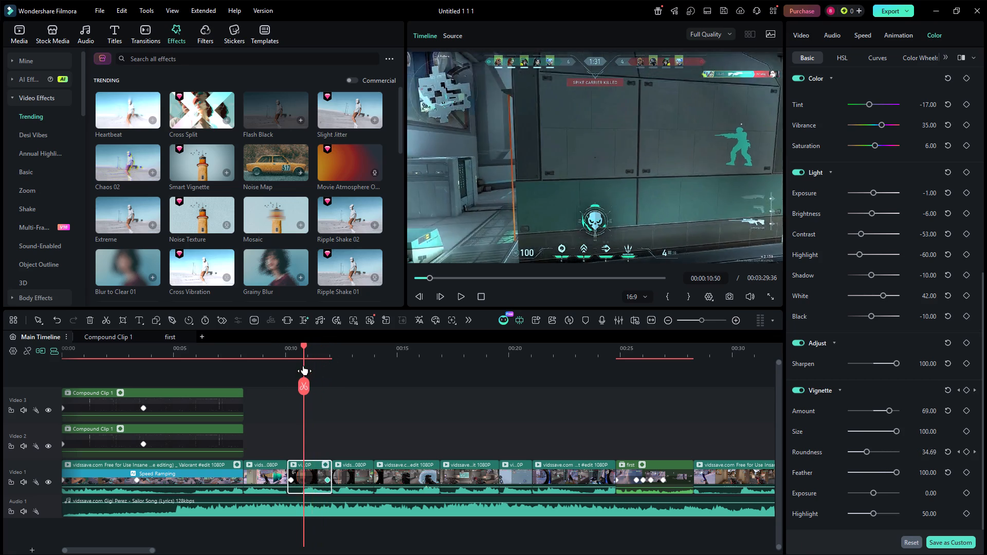
drag(303, 366, 345, 378)
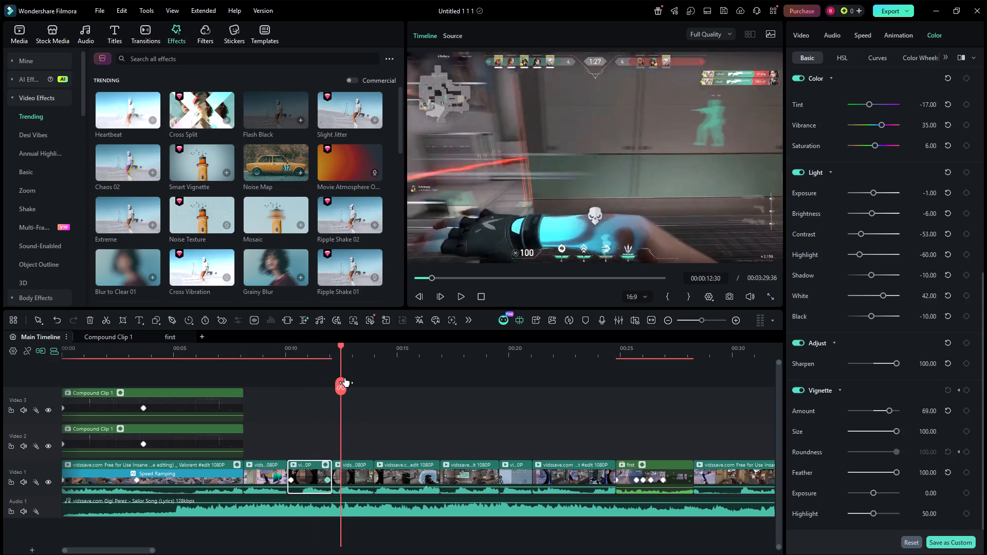
drag(345, 378, 267, 395)
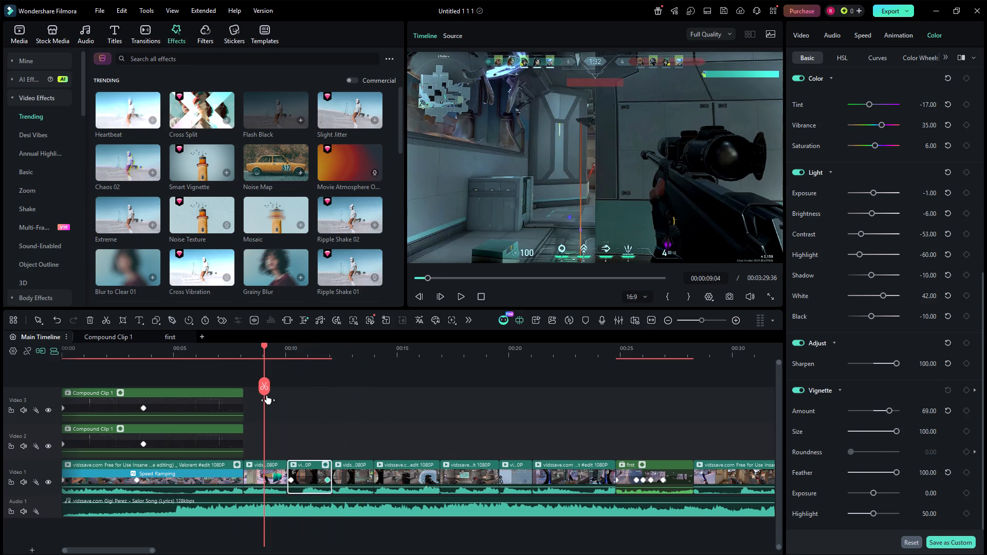
drag(267, 395, 316, 395)
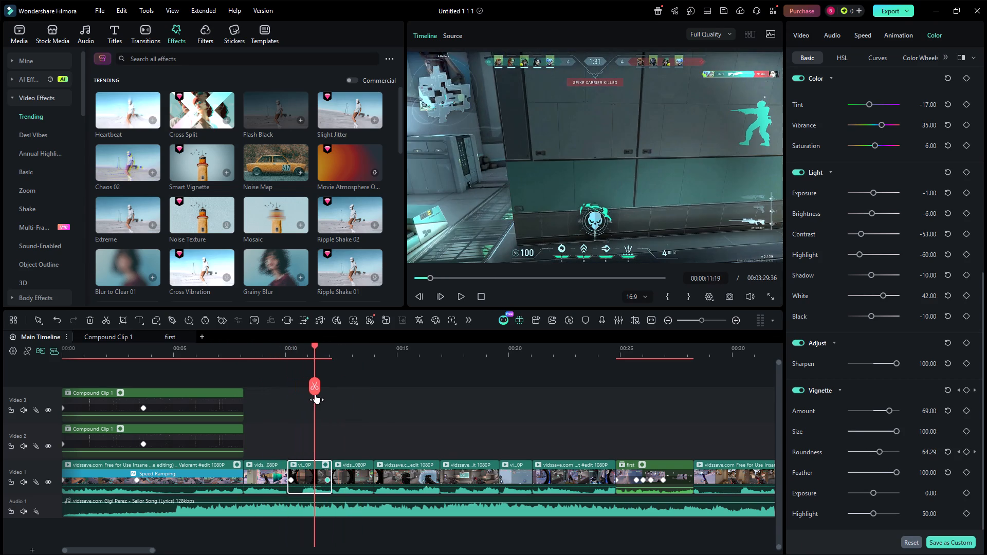
drag(316, 395, 299, 404)
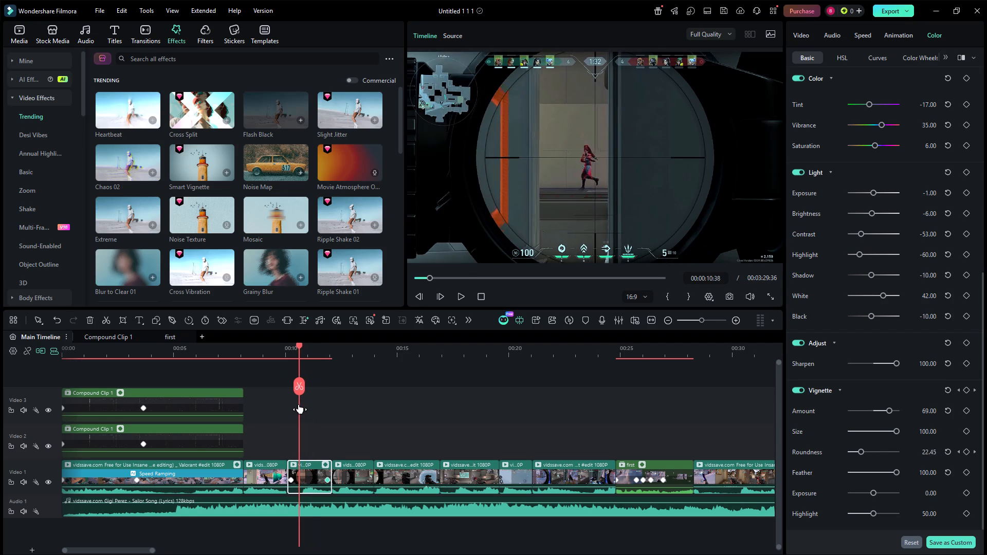
Keyframe the third clip's scale from 100% at 00:00:10:16 to 400% at 00:00:11:54.
drag(299, 404, 294, 415)
click(302, 470)
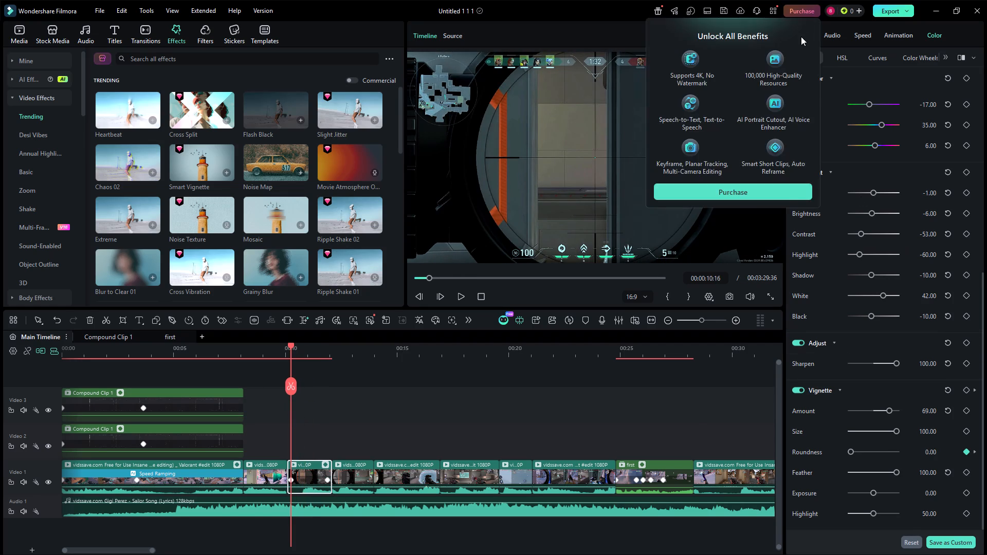
click(807, 38)
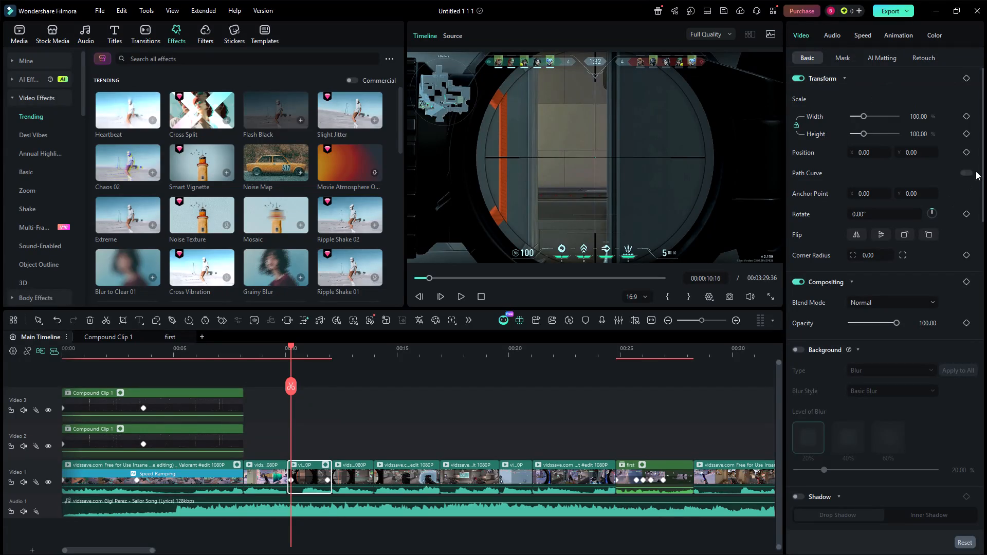
click(968, 116)
drag(865, 118, 866, 122)
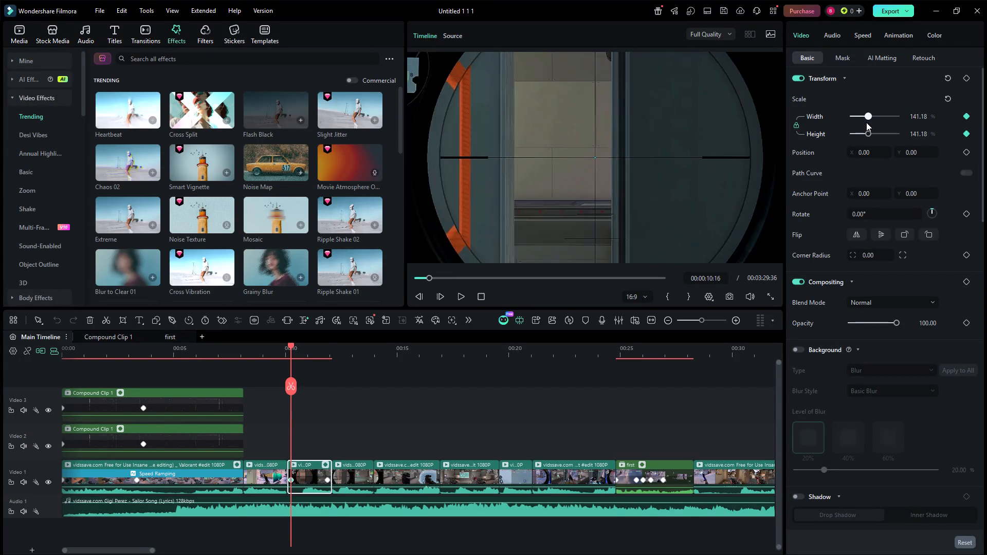
drag(866, 122, 864, 122)
click(947, 98)
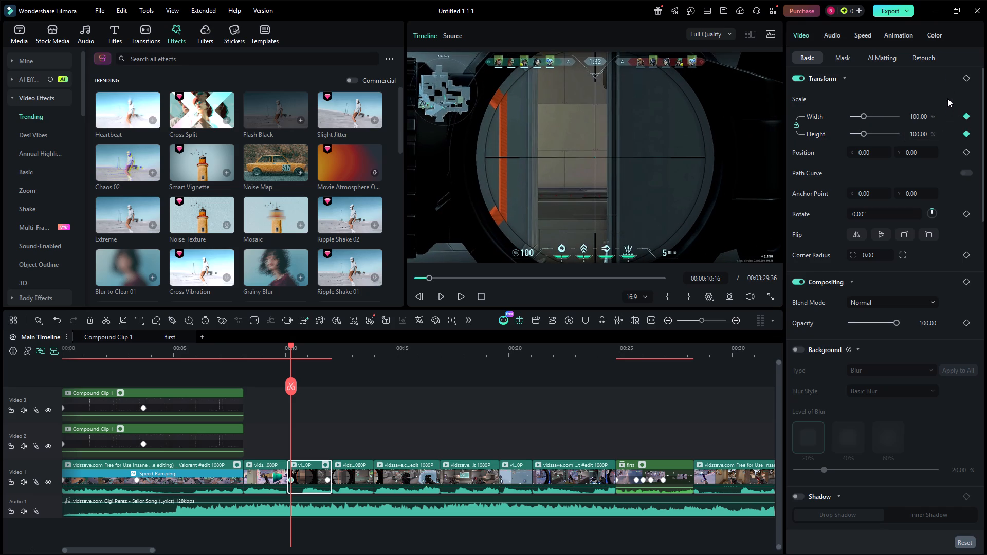
click(326, 477)
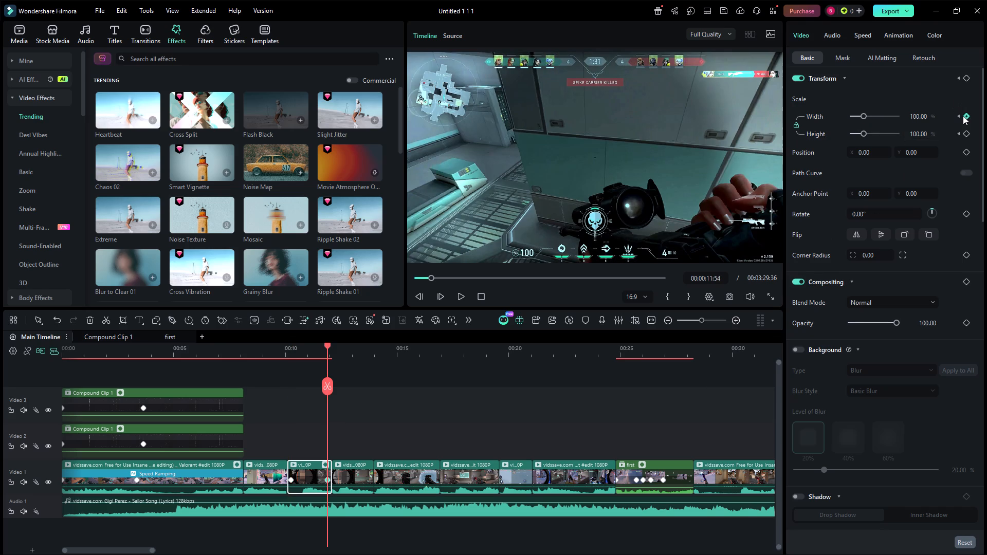
click(963, 116)
drag(865, 119, 892, 119)
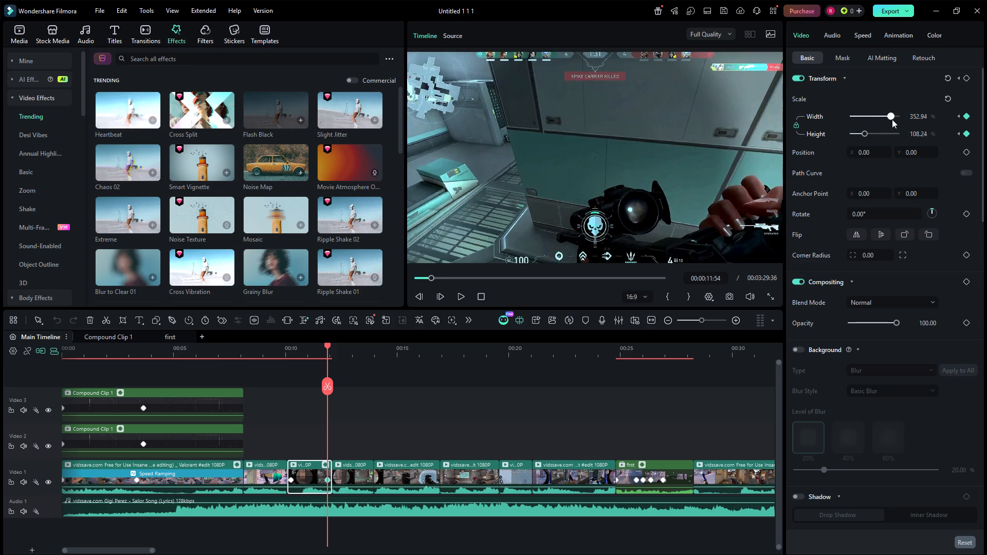
drag(892, 119, 900, 121)
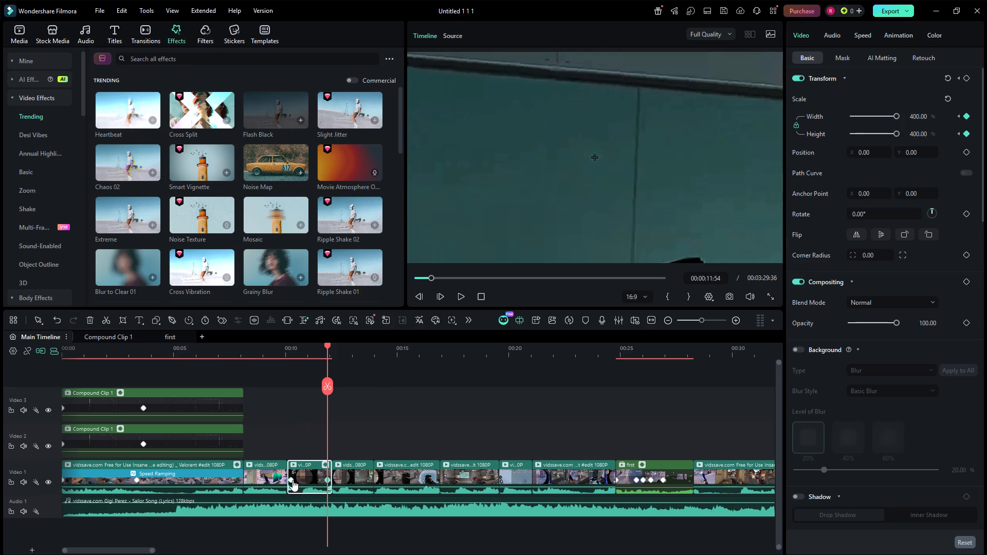
Preview the third clip's zoom and move its starting scale keyframe later, to about 11 seconds, then replay it.
click(293, 480)
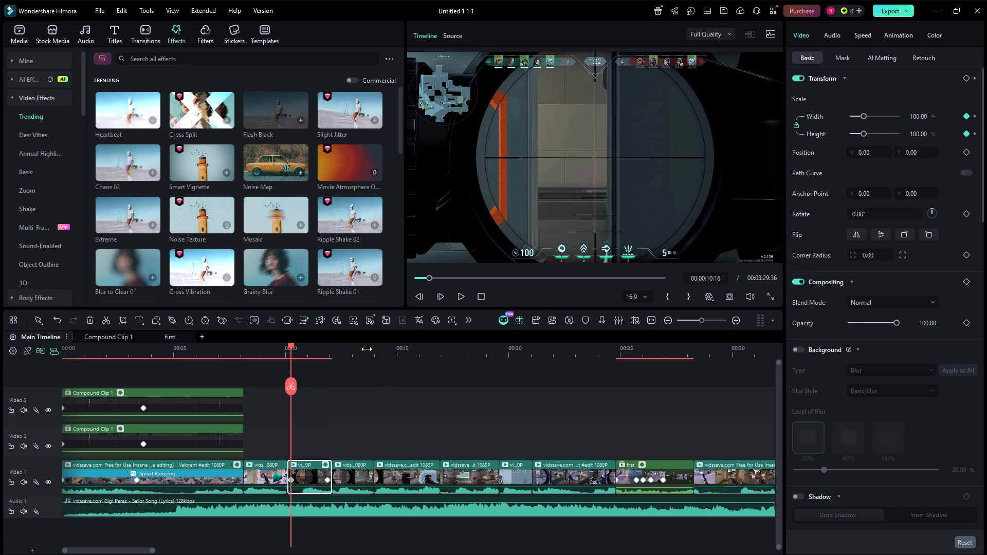
click(461, 293)
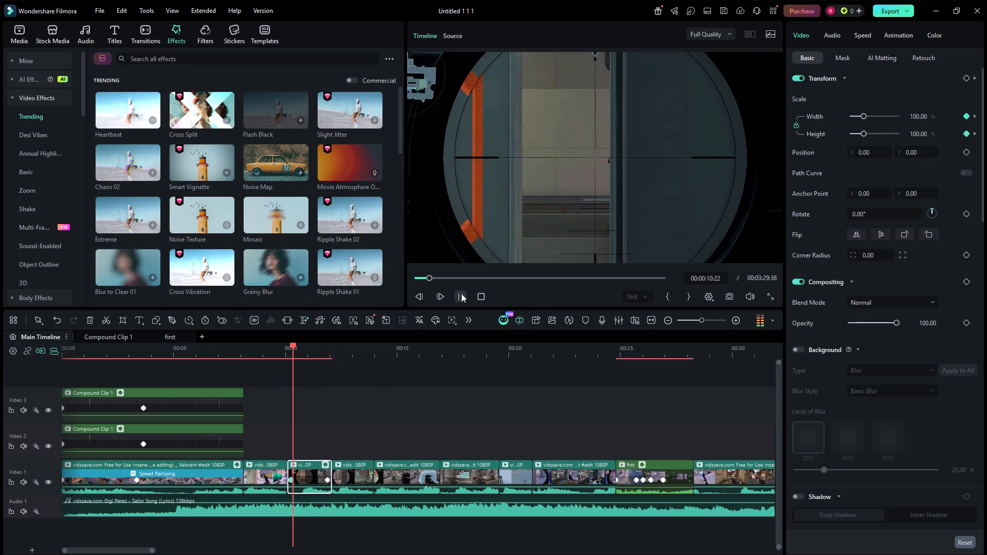
click(461, 293)
click(461, 293)
click(461, 293)
click(461, 293)
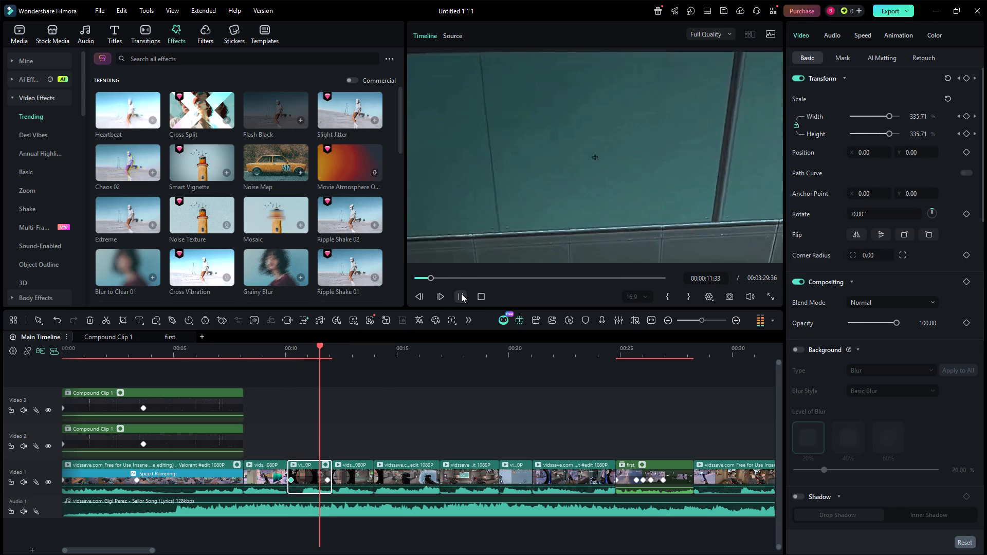
click(461, 293)
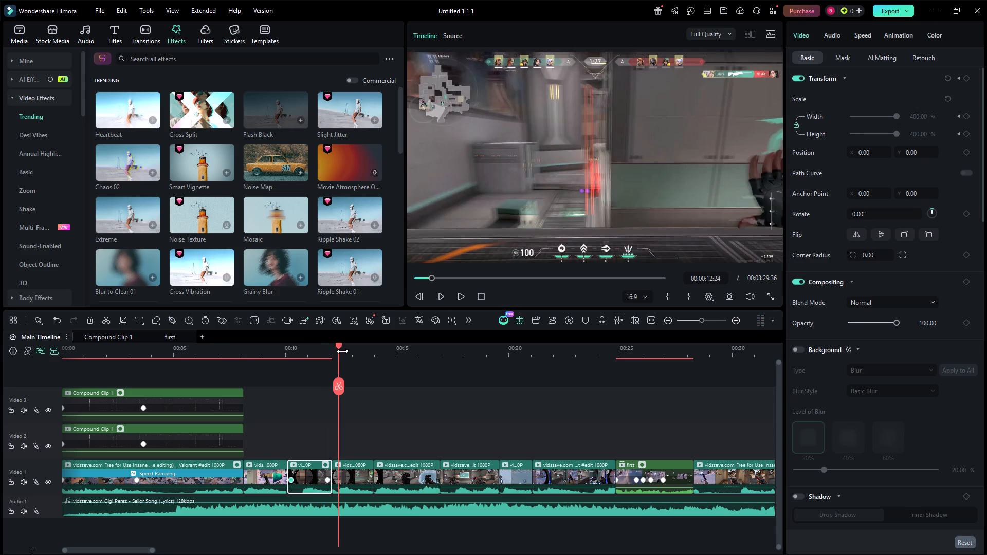
drag(340, 352, 312, 377)
drag(291, 478, 314, 484)
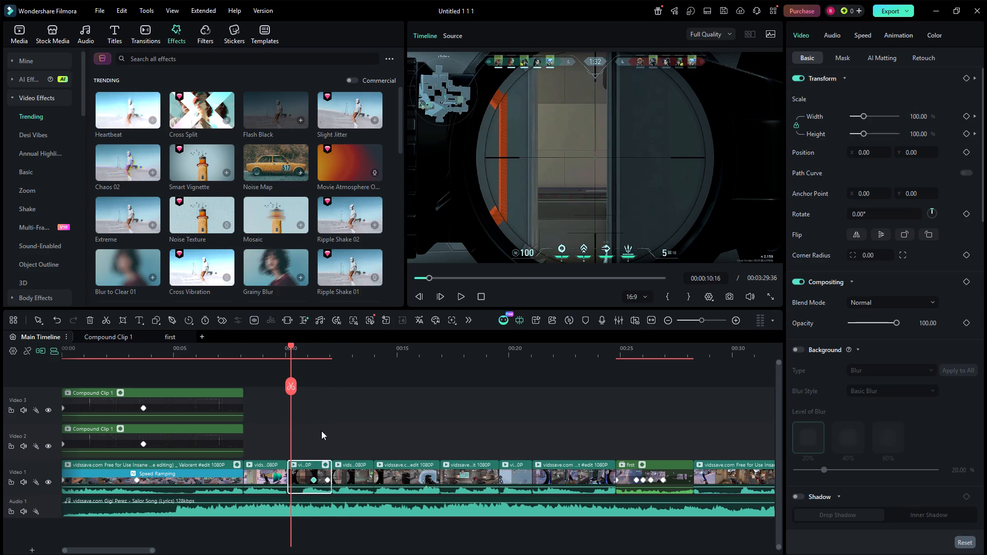
click(458, 299)
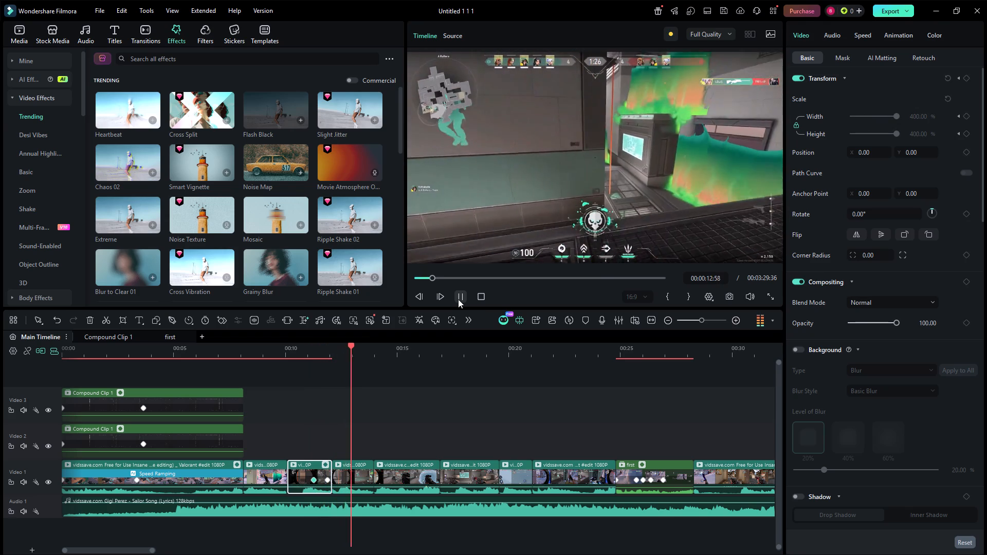
click(458, 299)
Add keyframes to the fourth clip at 00:00:12:16 and 00:00:12:53.
click(336, 483)
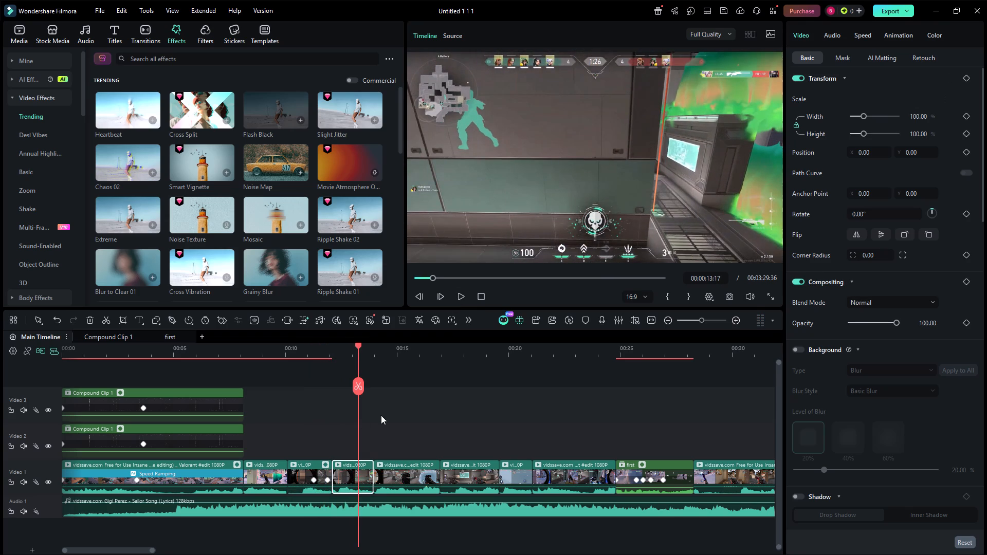
drag(358, 351, 346, 354)
click(330, 483)
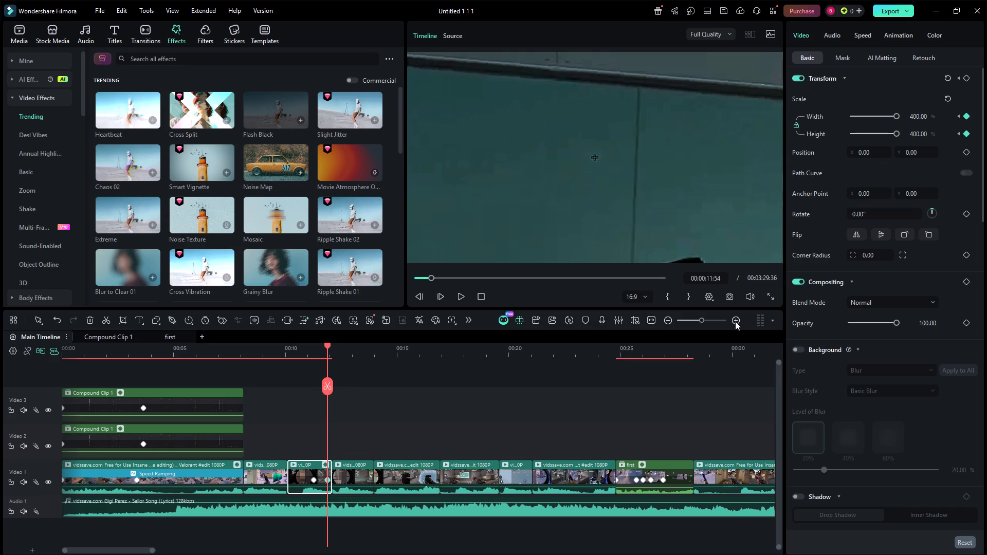
click(638, 231)
click(347, 473)
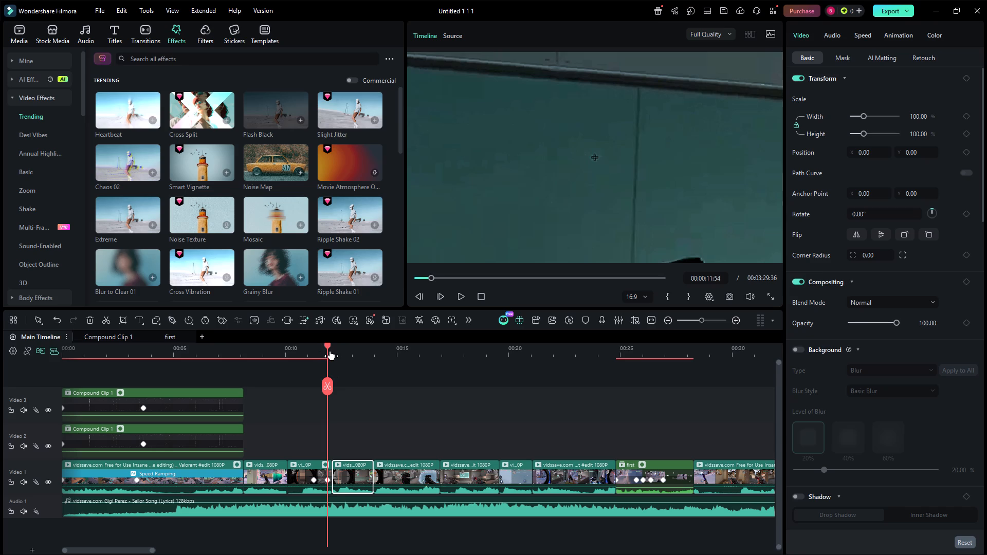
drag(330, 351, 335, 349)
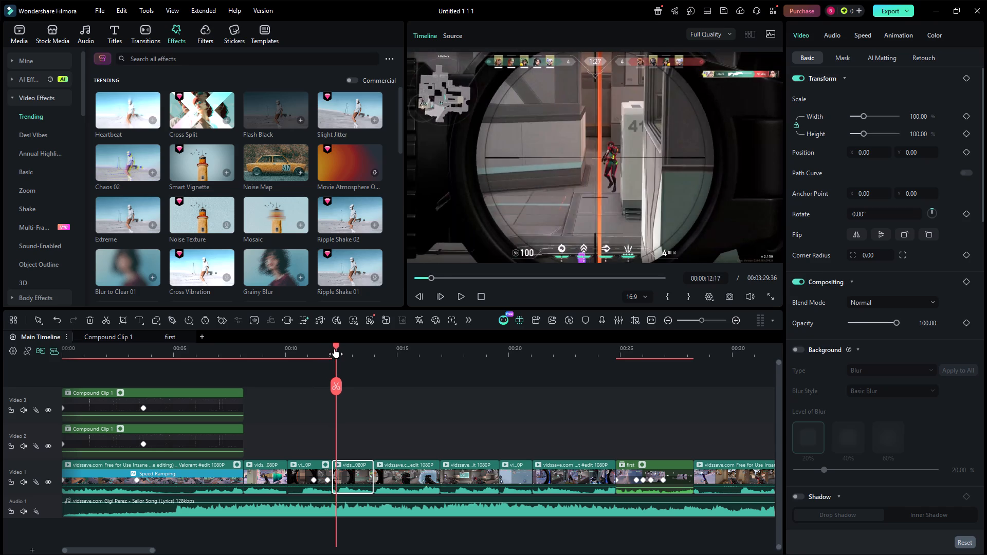
drag(335, 349, 336, 349)
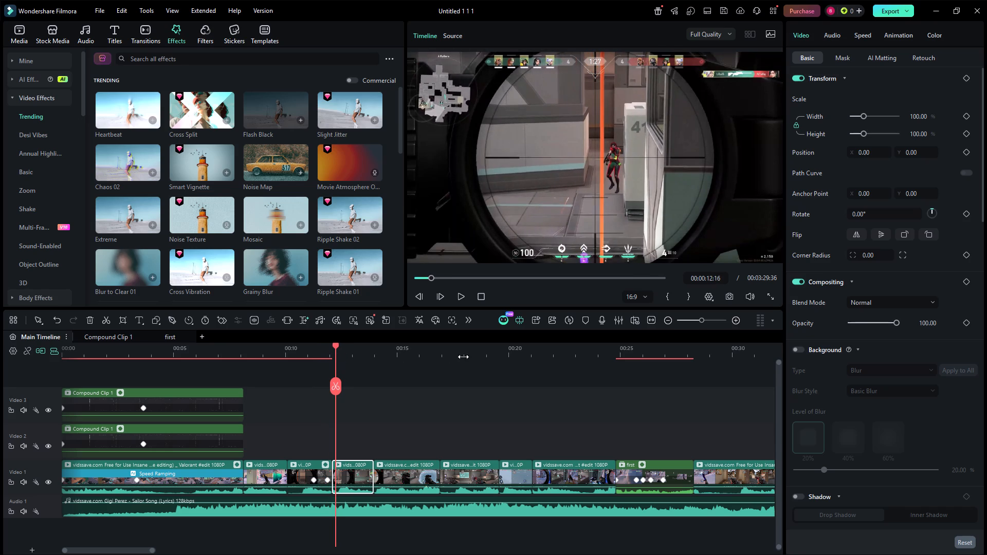
click(218, 319)
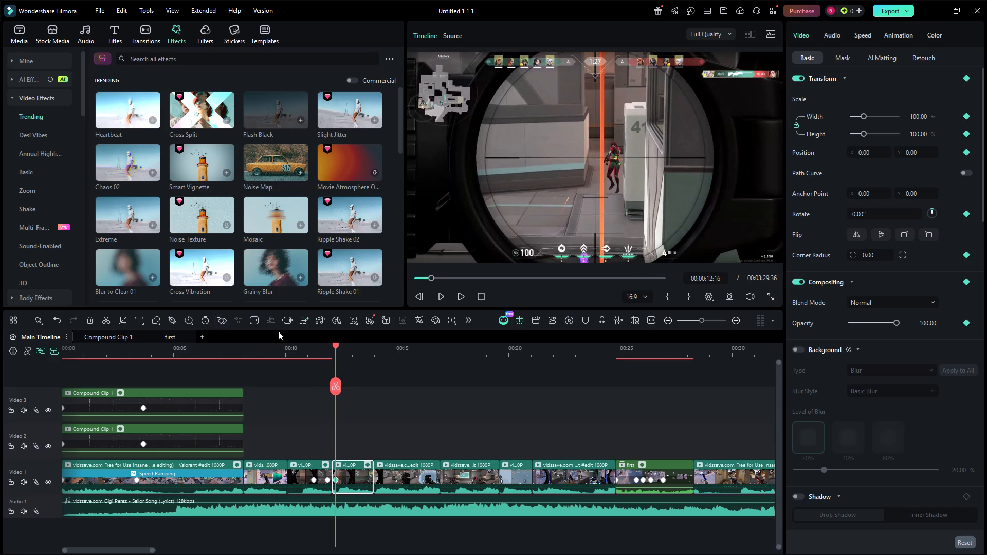
drag(336, 353, 347, 355)
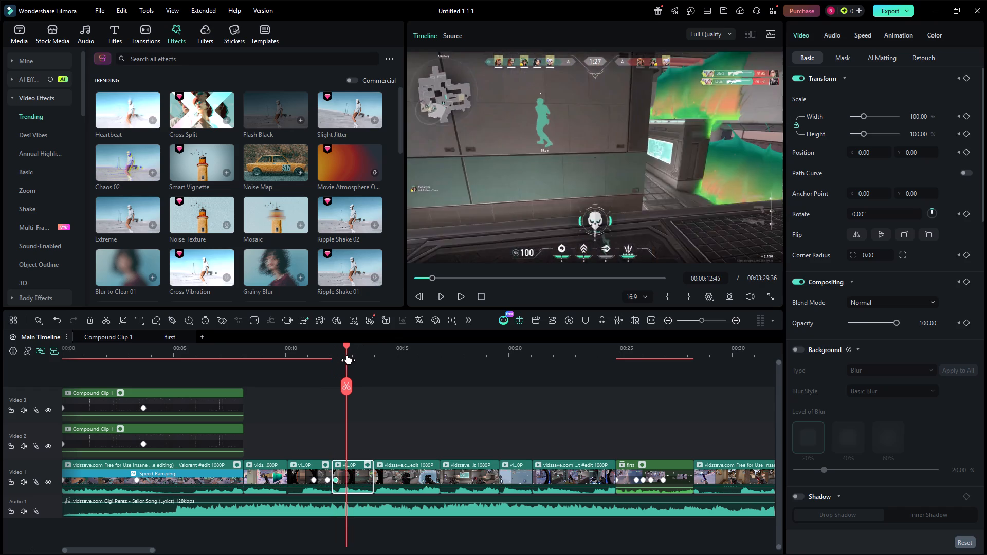
drag(347, 355, 350, 355)
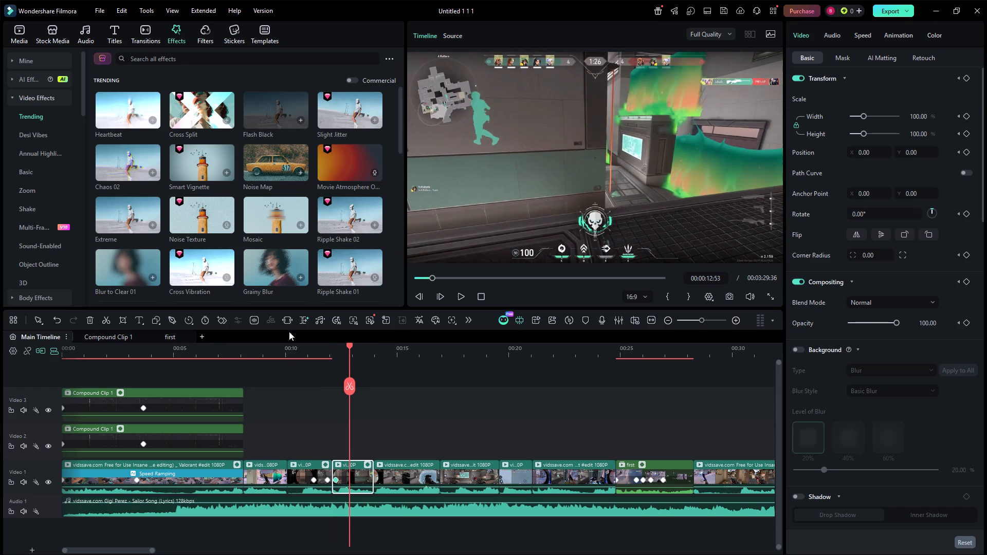
click(224, 322)
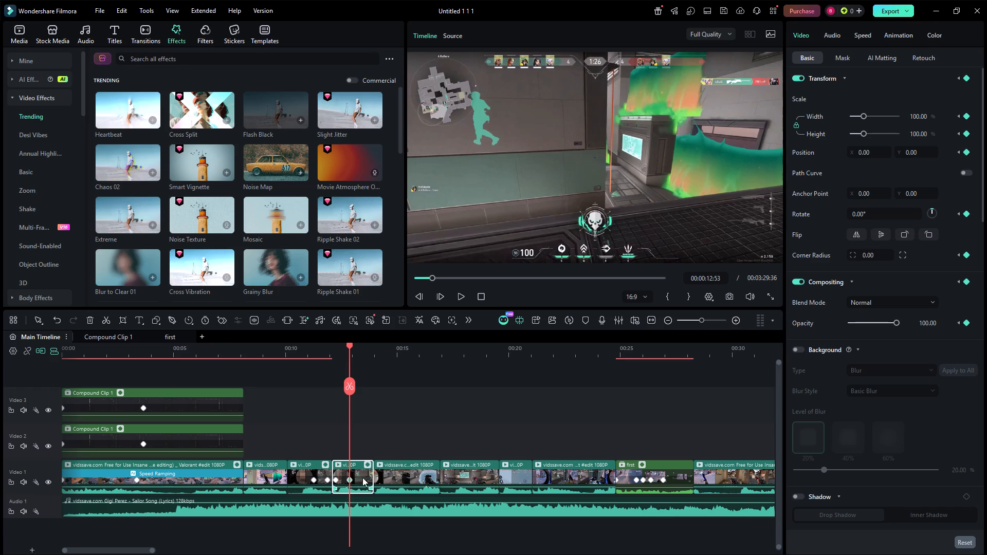
Set the fourth clip's scale to 400% at its 00:00:12:16 keyframe.
click(335, 480)
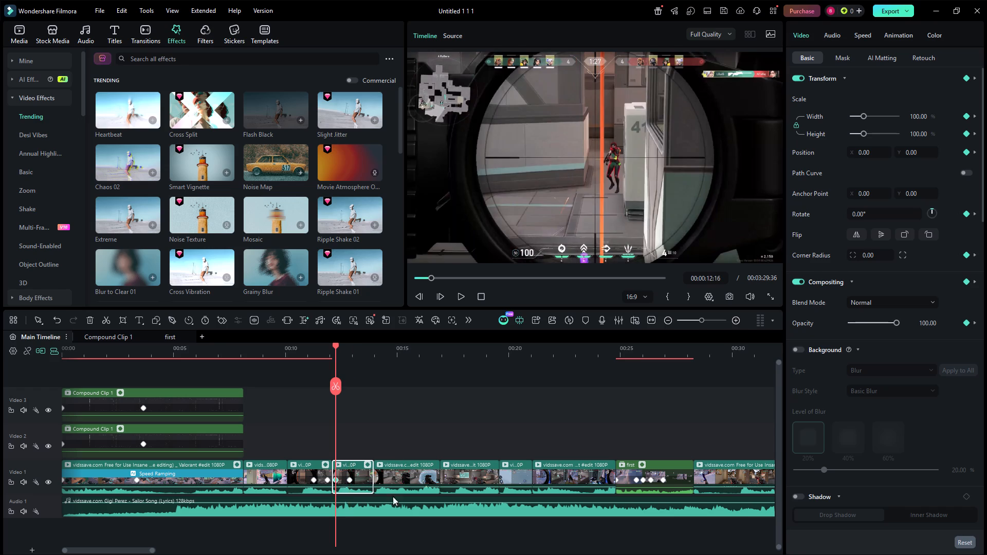
click(964, 115)
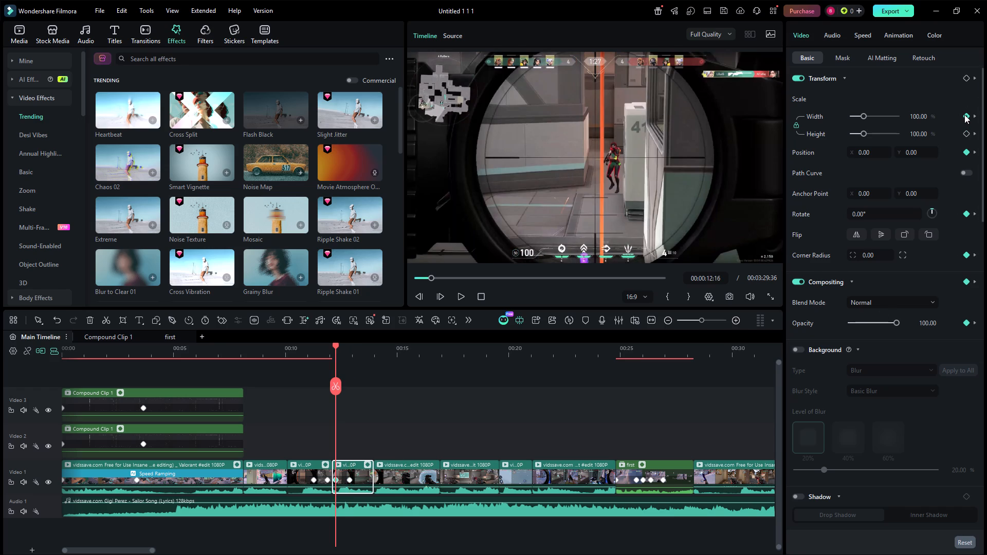
click(964, 115)
drag(866, 118, 899, 123)
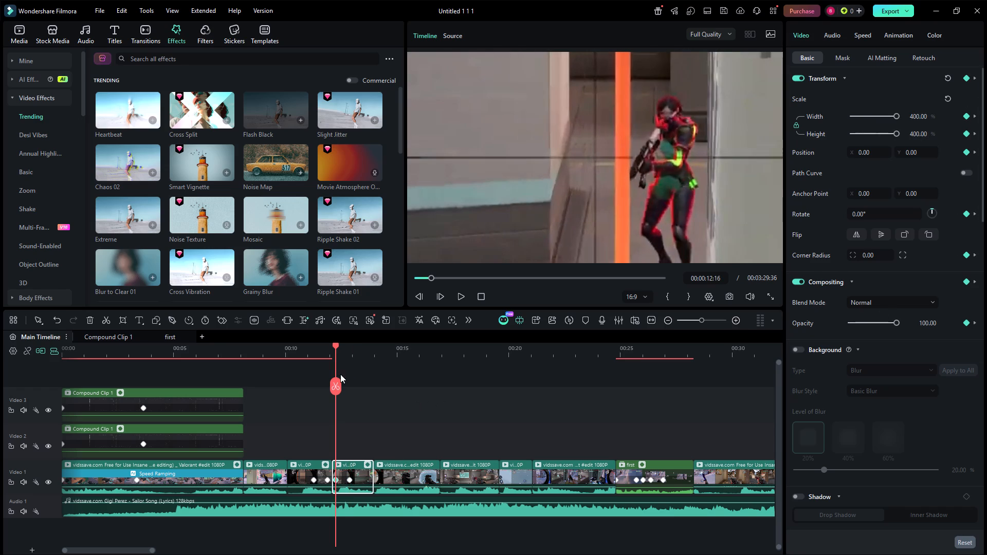
Scrub from the third clip to the start of the fifth to review the zoom transition between clips.
drag(337, 358, 296, 366)
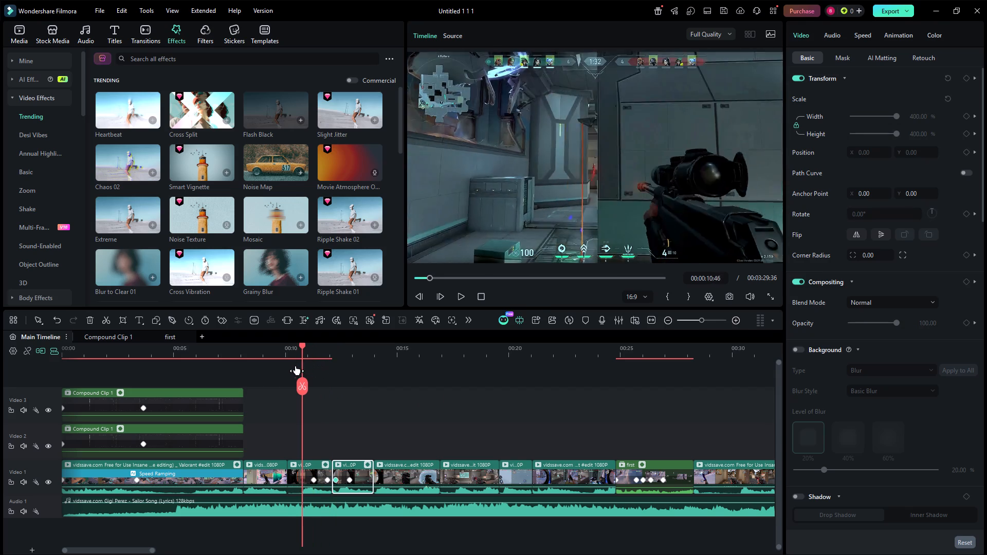
drag(296, 366, 359, 362)
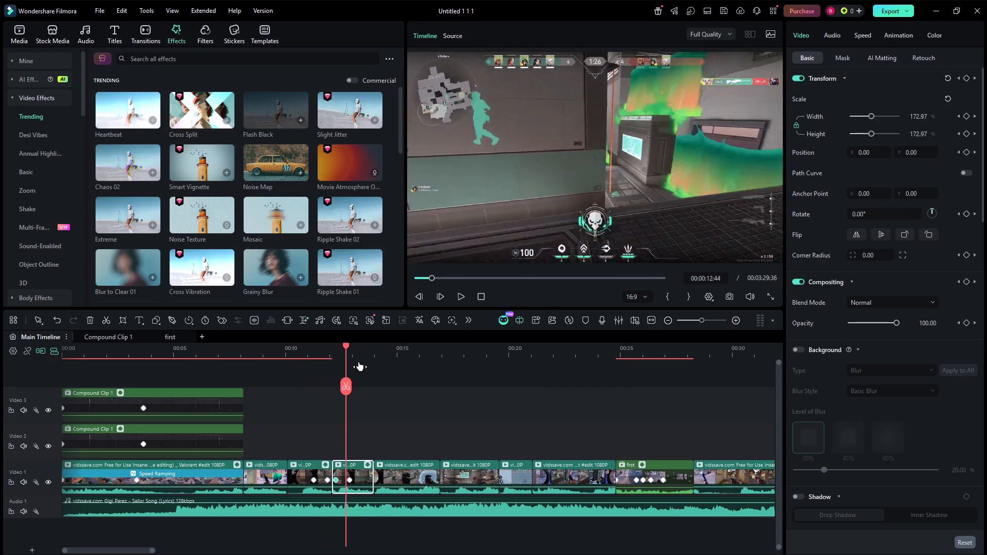
drag(359, 362, 324, 383)
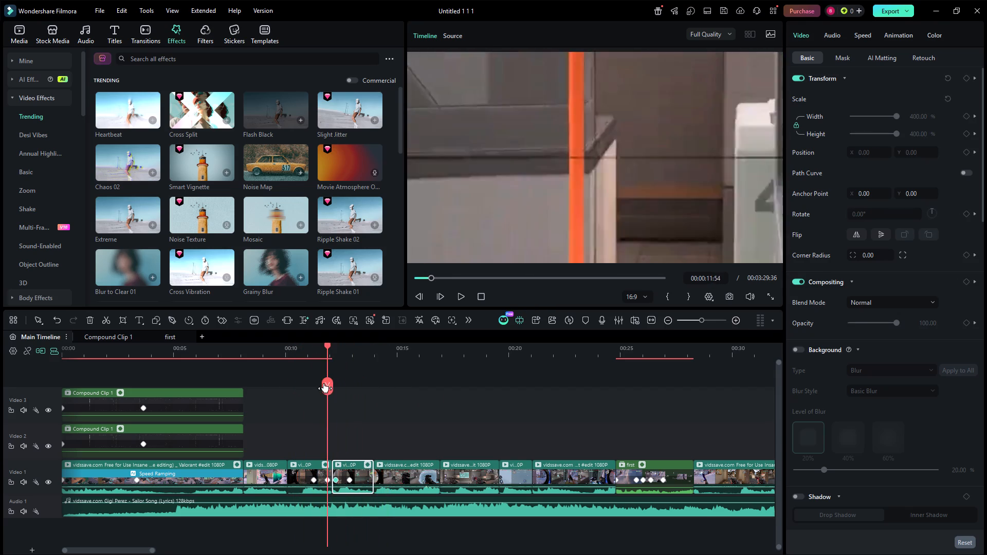
drag(324, 383, 351, 376)
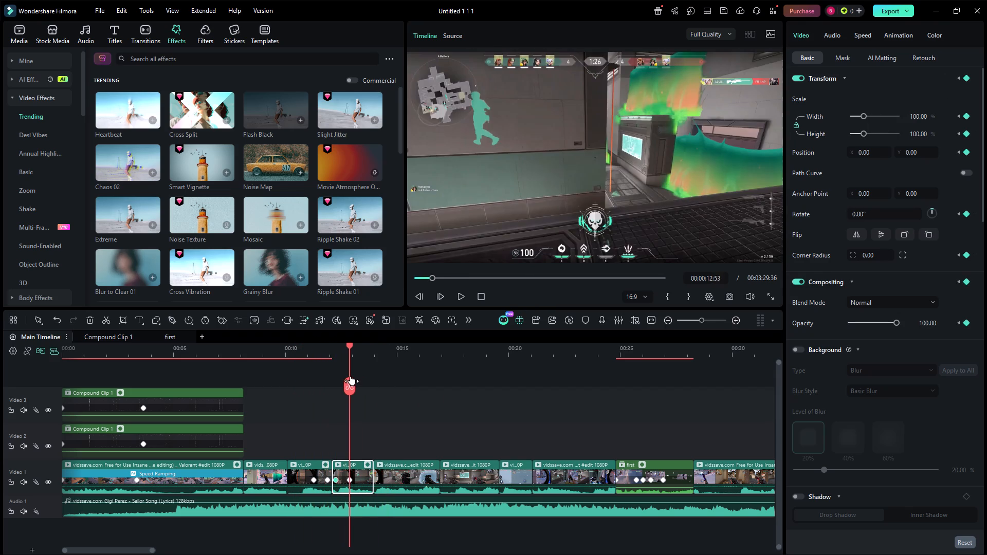
drag(351, 376, 375, 368)
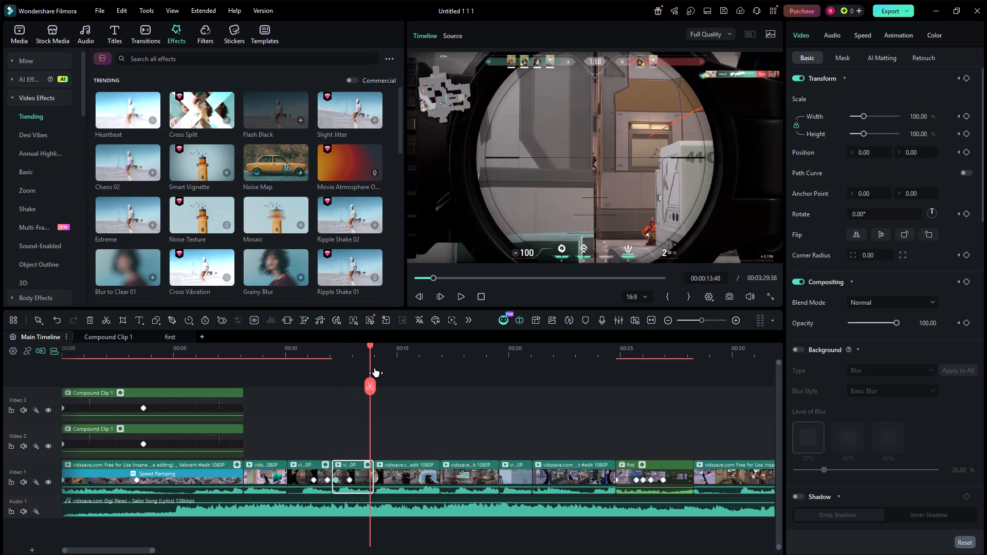
drag(375, 368, 379, 366)
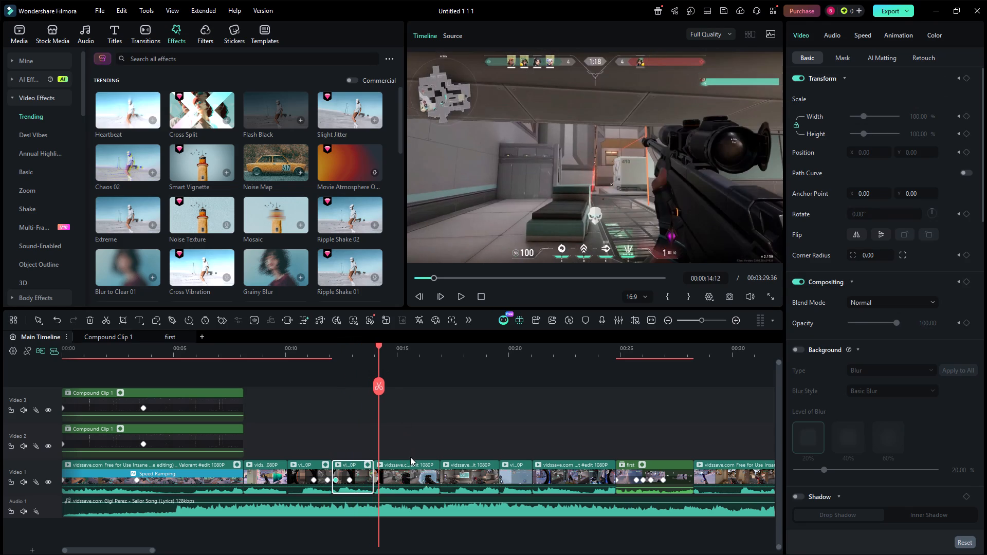
Set the fifth clip's LUT skin tone protection to 33 in its basic color settings.
click(401, 476)
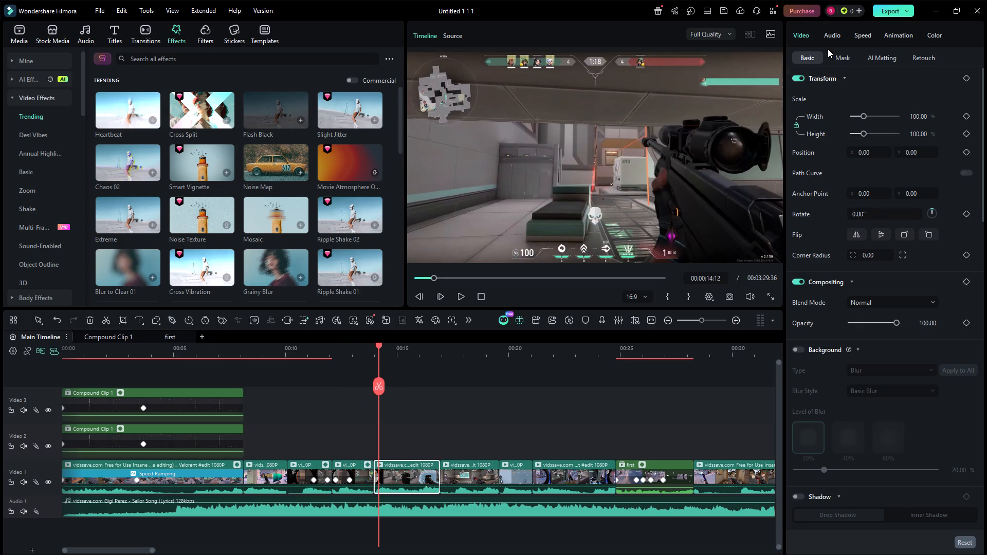
click(865, 36)
click(886, 35)
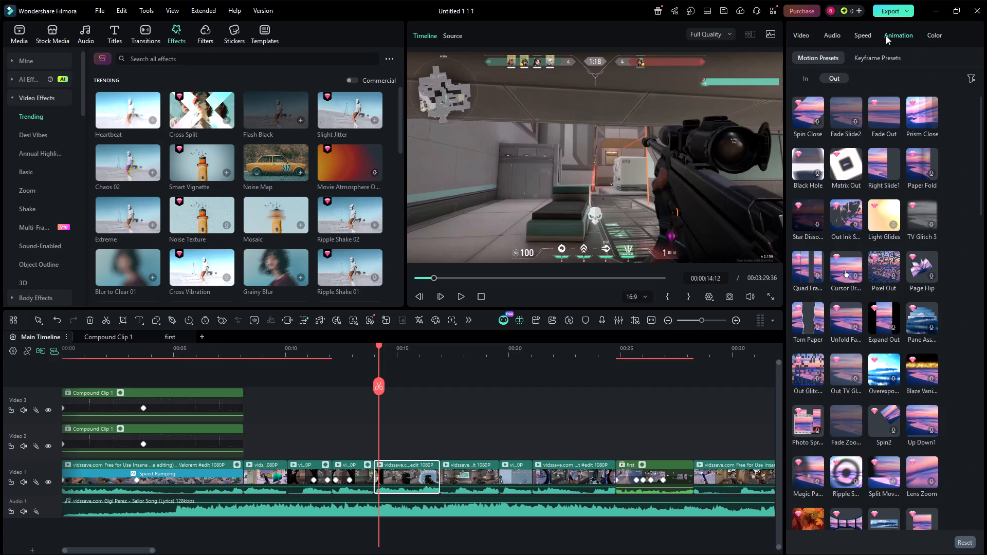
click(923, 30)
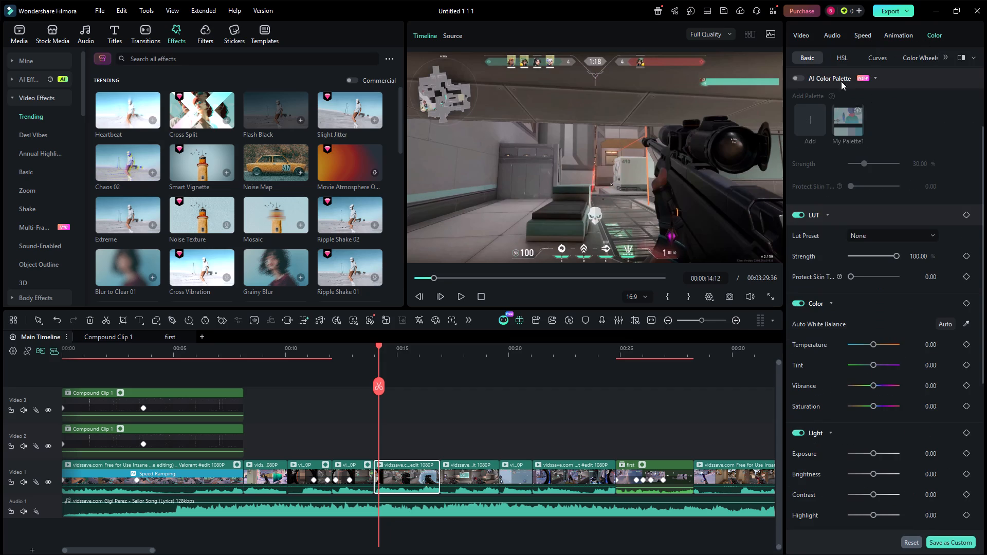
drag(982, 242, 981, 274)
drag(849, 219, 866, 223)
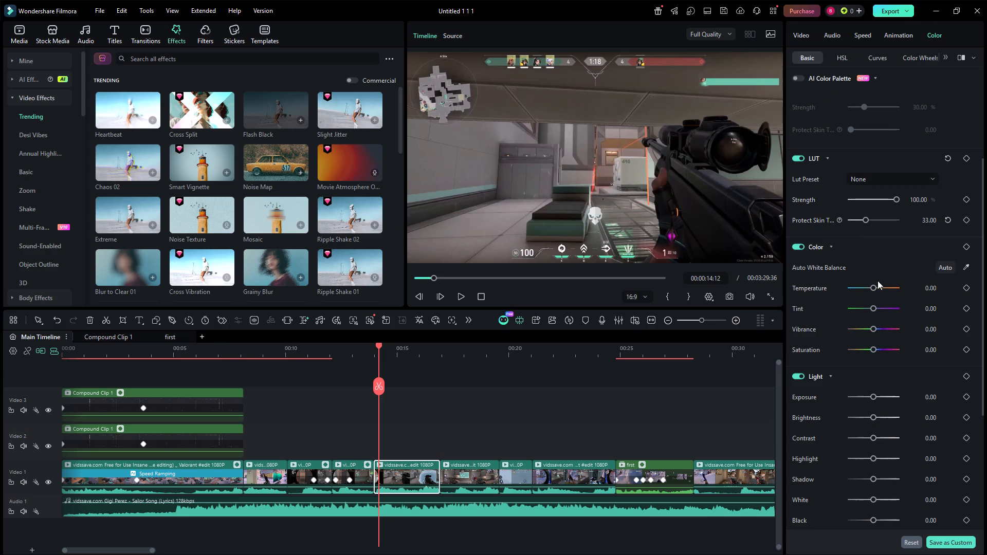
Set the fifth clip's color temperature to -21.
drag(876, 284, 868, 293)
drag(868, 293, 880, 289)
drag(880, 289, 869, 289)
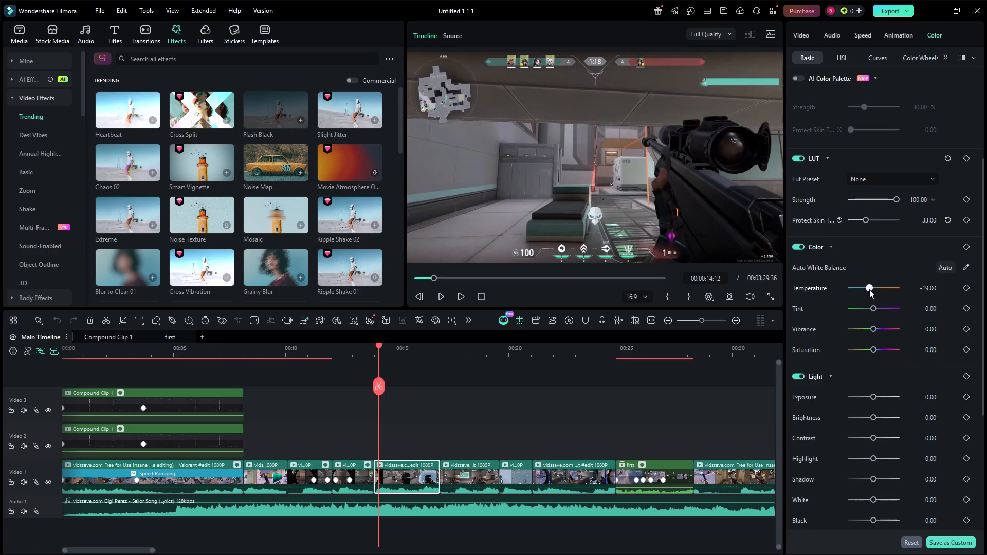
drag(869, 289, 869, 290)
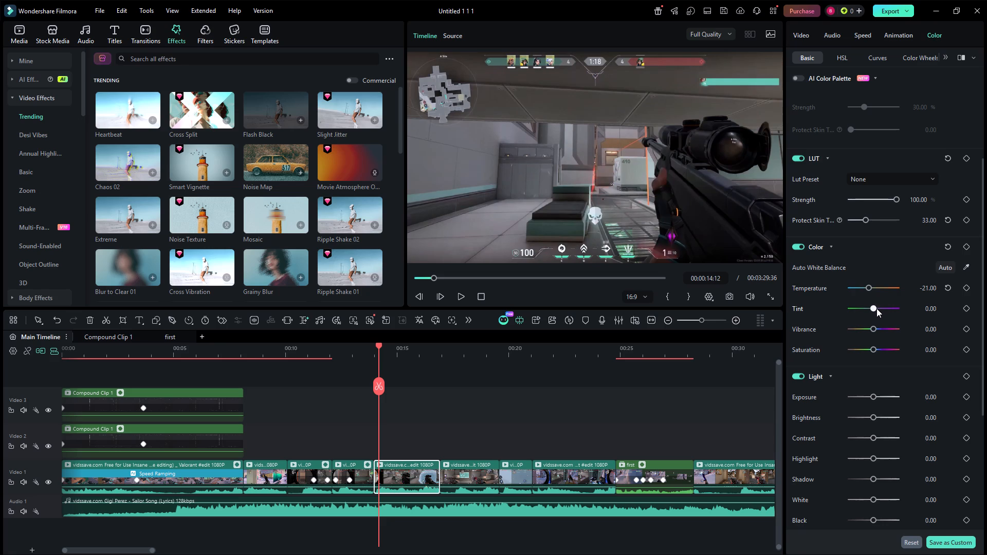
Set the fifth clip's tint to -1, vibrance to 3 and saturation to -6.
click(876, 309)
click(874, 328)
drag(872, 350, 869, 346)
drag(869, 346, 872, 344)
Set the fifth clip's exposure to -15, brightness to 21, contrast to -21, highlight to 21, shadow to -28, white to 24 and black to -30.
drag(982, 340, 982, 345)
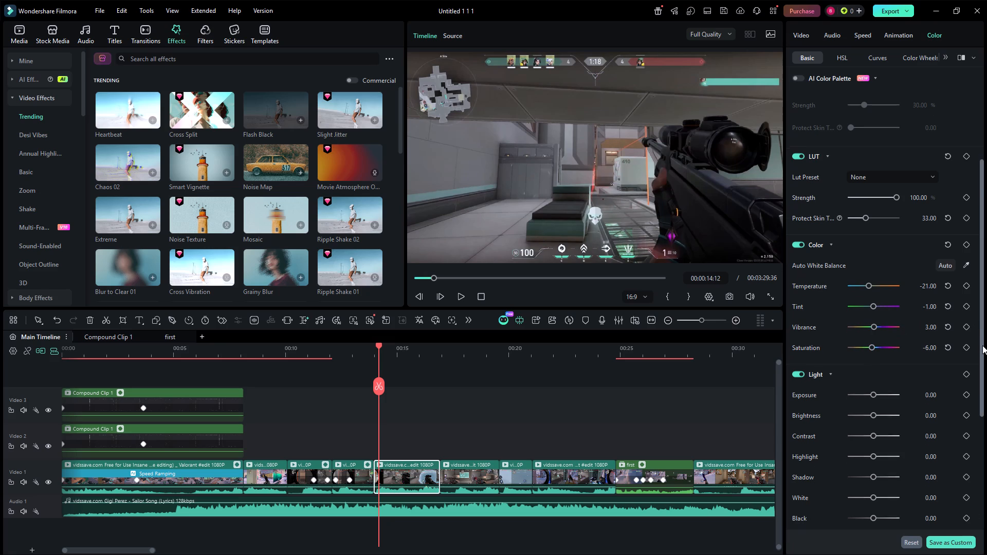
drag(982, 345, 982, 403)
drag(875, 280, 880, 281)
click(872, 281)
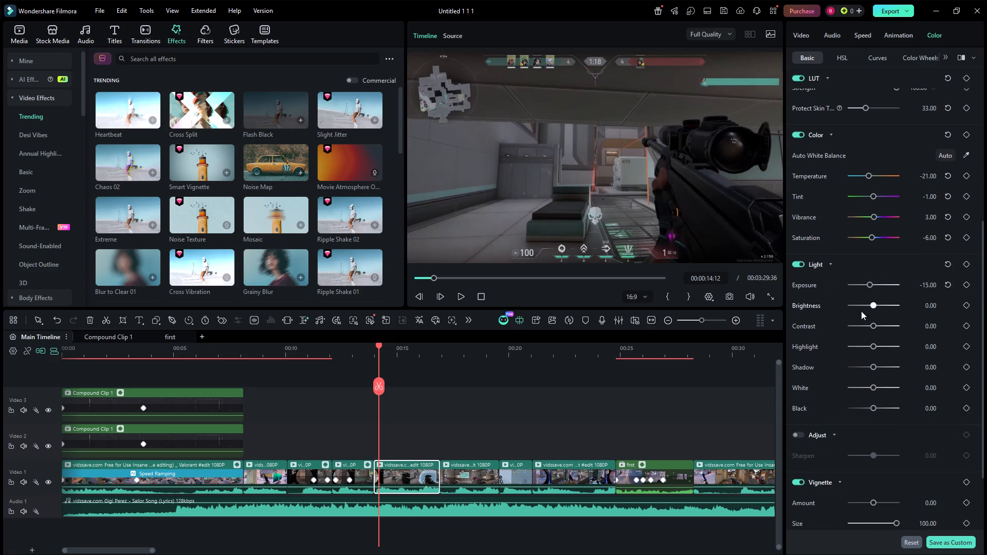
drag(873, 307, 879, 307)
drag(873, 326, 869, 327)
click(874, 349)
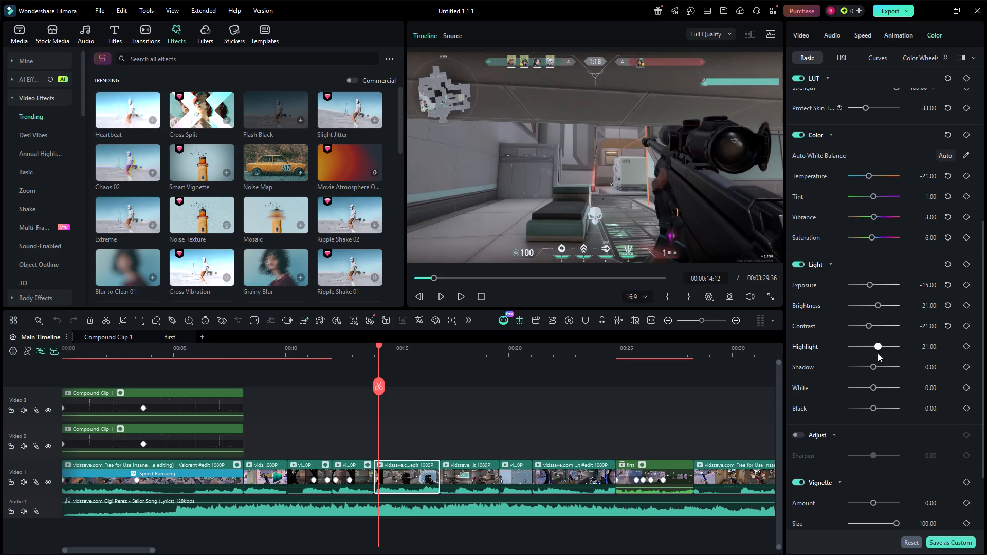
drag(874, 362, 865, 368)
click(871, 366)
drag(873, 386, 879, 386)
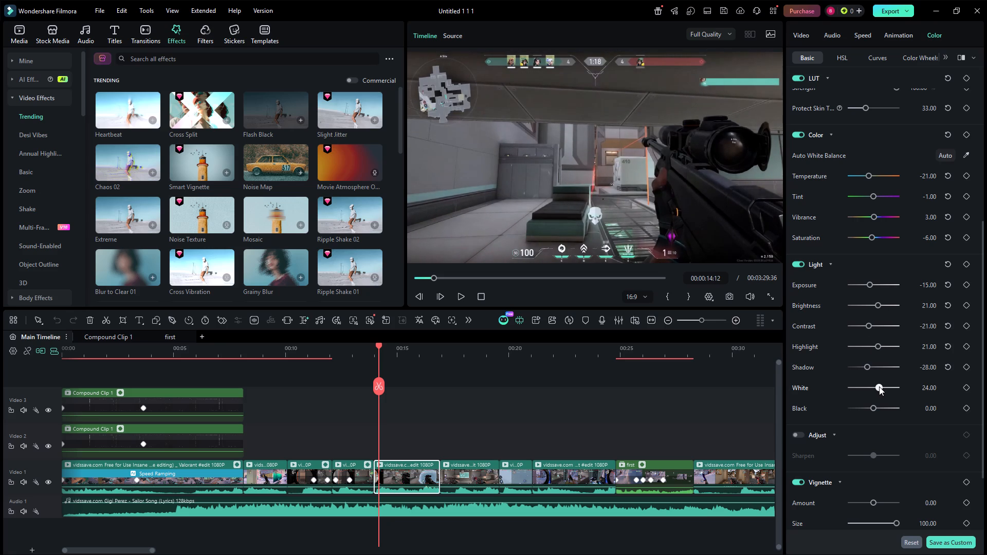
drag(872, 405, 867, 408)
Enable the Adjust settings for the fifth clip and set Sharpen to 100.
drag(982, 336, 982, 343)
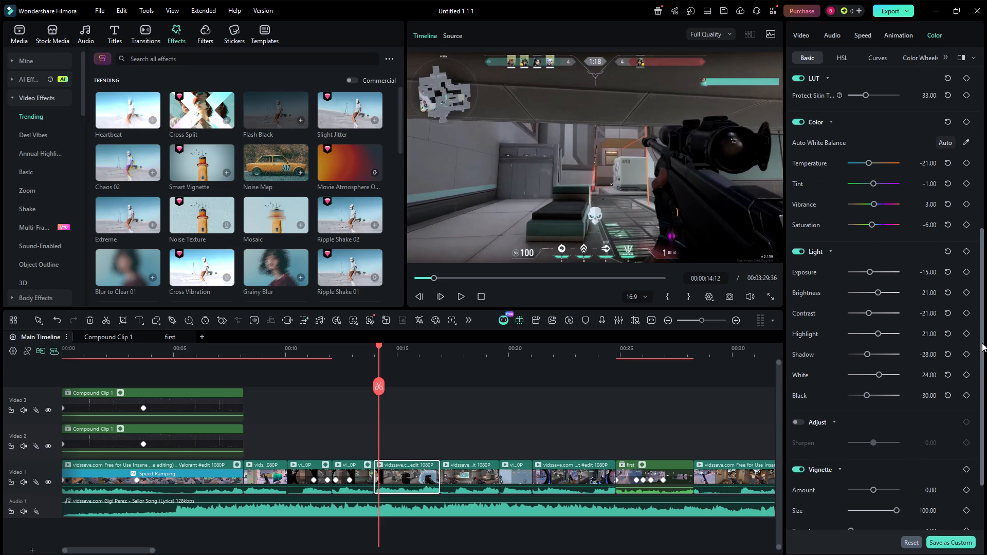
drag(982, 343, 949, 436)
click(800, 345)
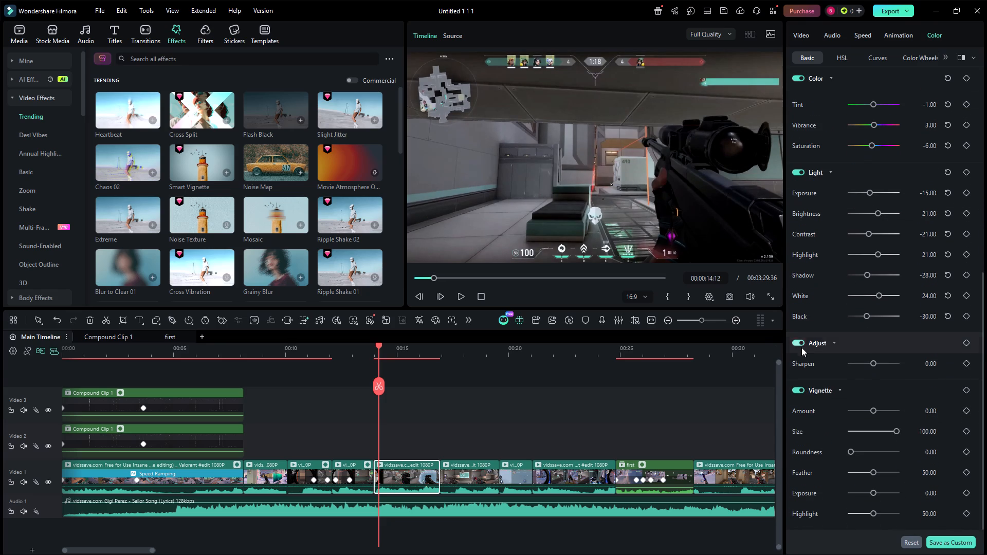
drag(875, 364, 922, 361)
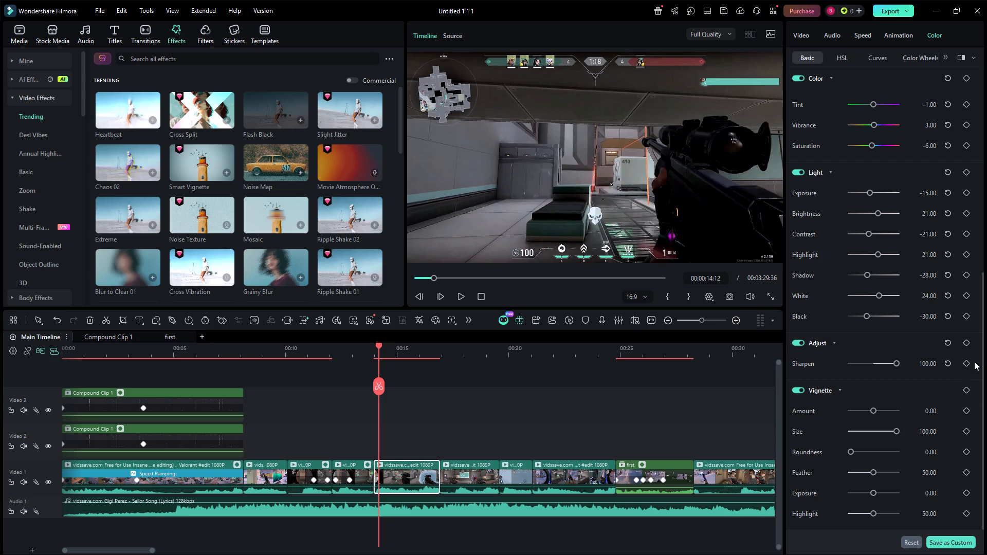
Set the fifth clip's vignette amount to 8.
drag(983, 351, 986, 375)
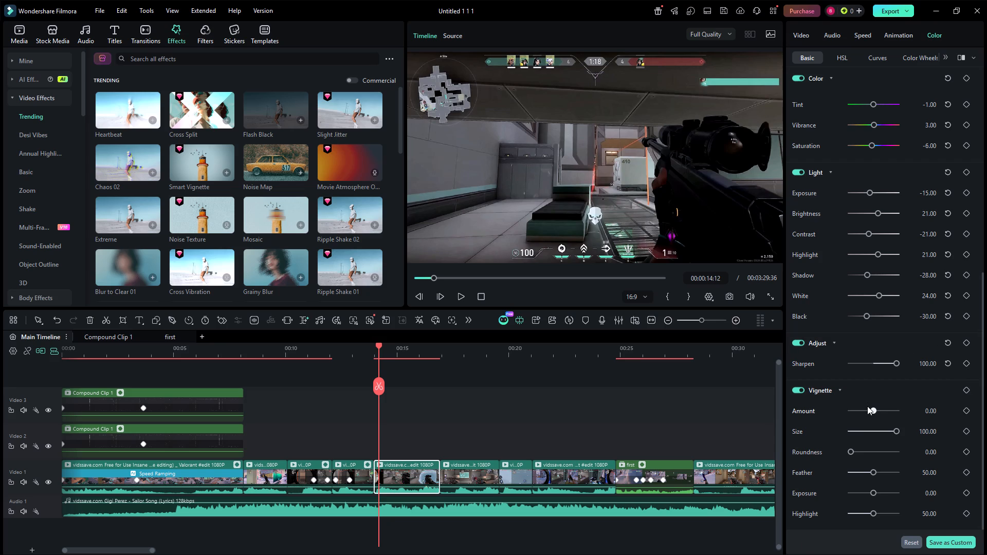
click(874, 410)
Add a keyframe to the fifth clip and move it to the clip's very start.
click(219, 321)
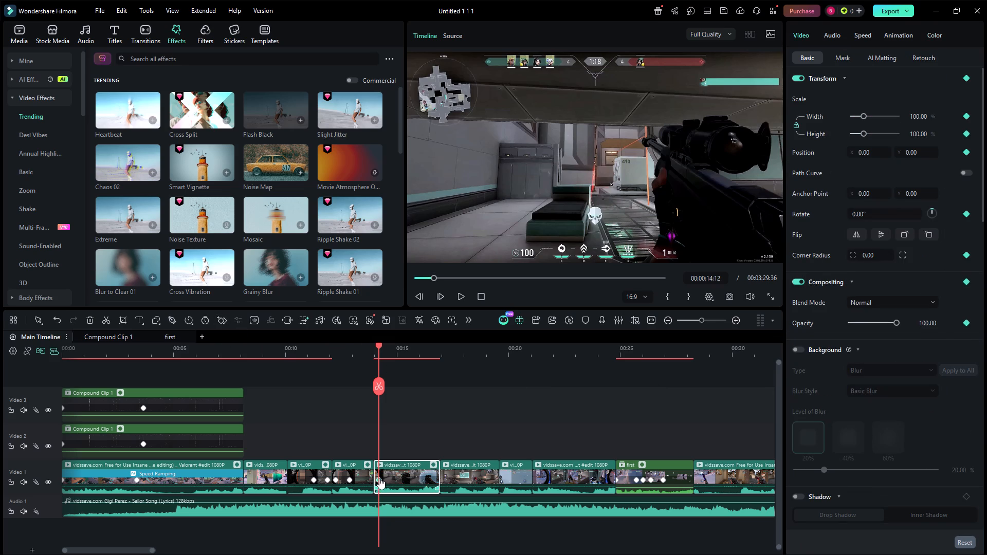
drag(379, 478, 375, 487)
Add a second keyframe to the fifth clip at 00:00:14:40.
drag(378, 350, 402, 350)
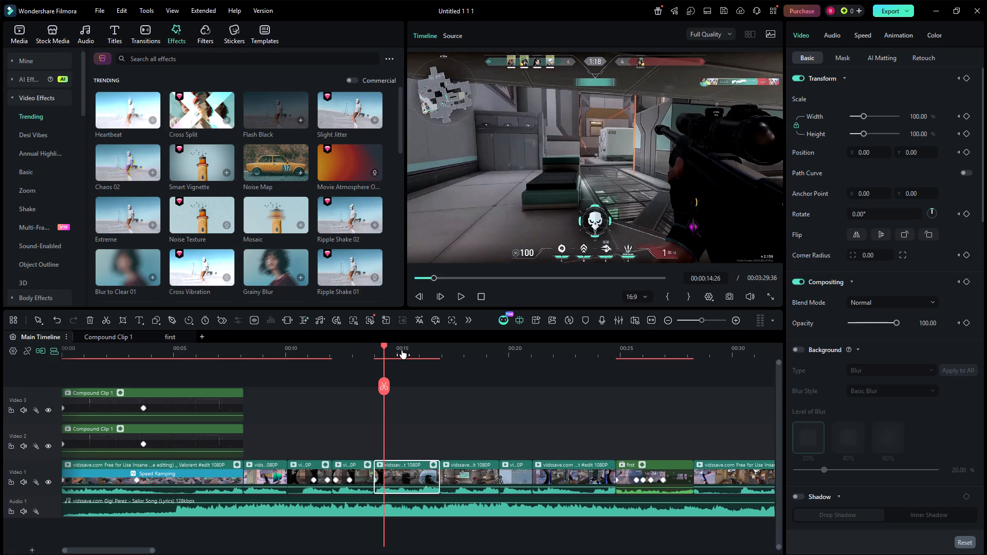
drag(402, 350, 387, 362)
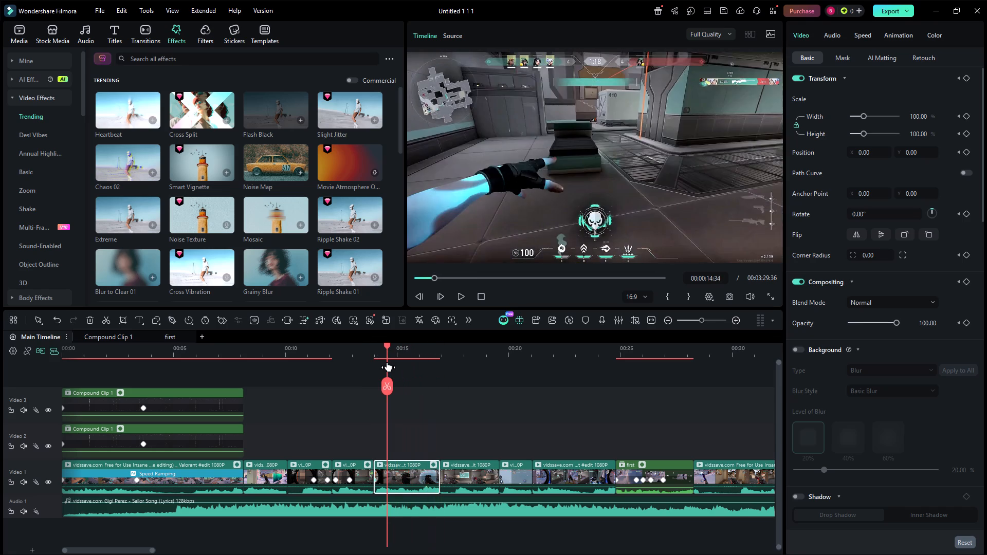
drag(387, 362, 389, 362)
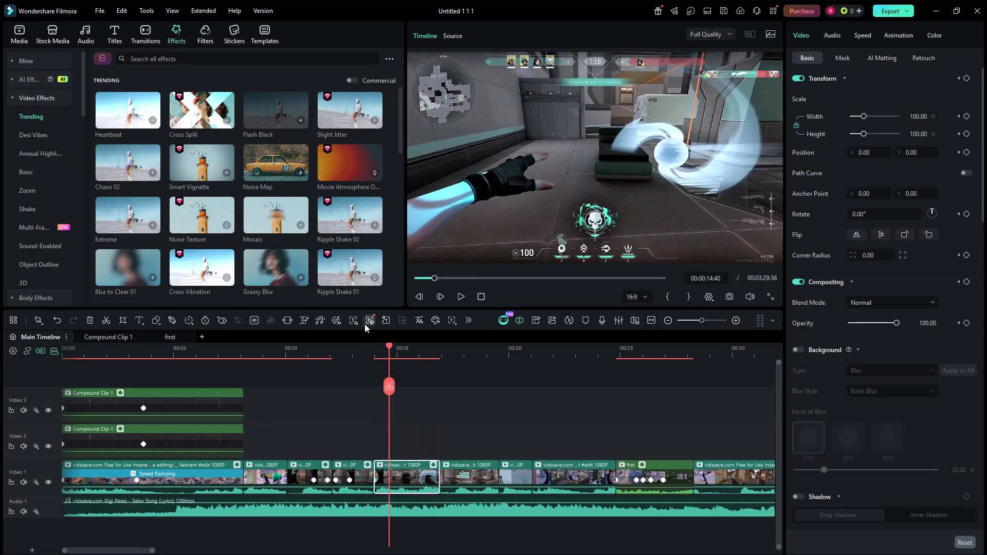
click(227, 322)
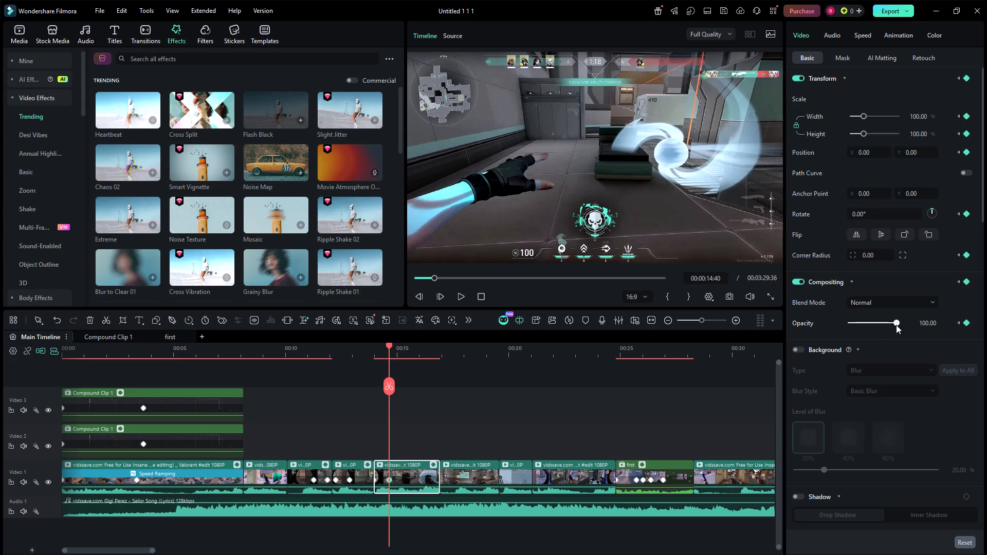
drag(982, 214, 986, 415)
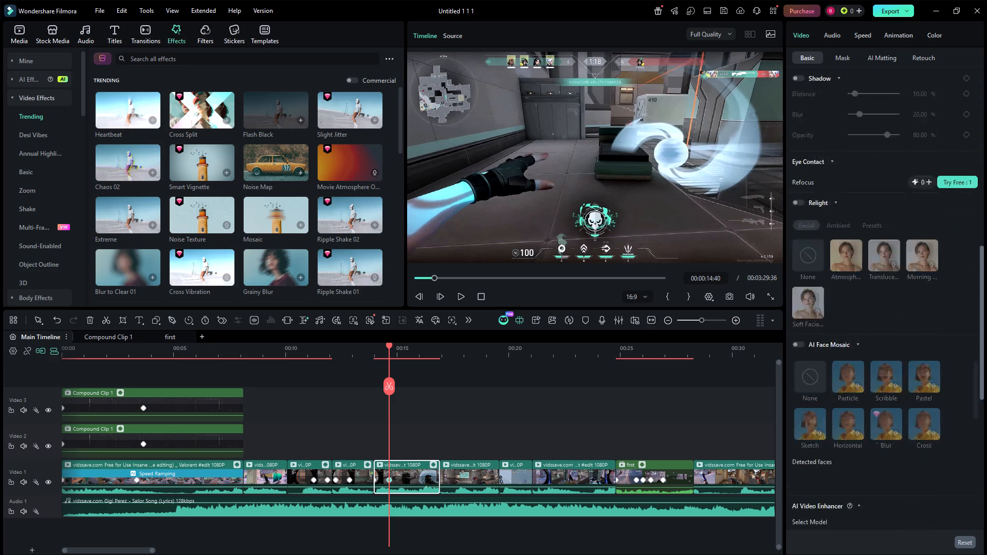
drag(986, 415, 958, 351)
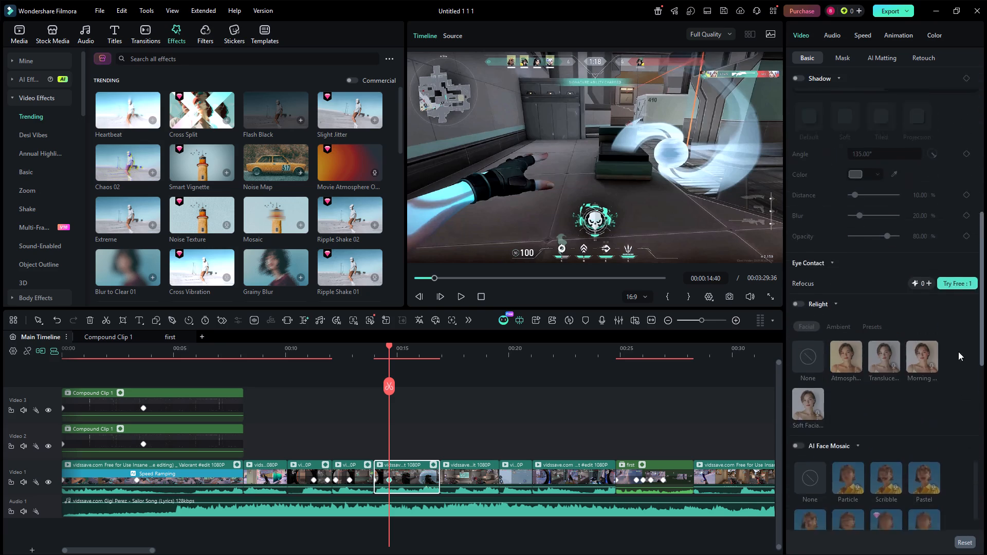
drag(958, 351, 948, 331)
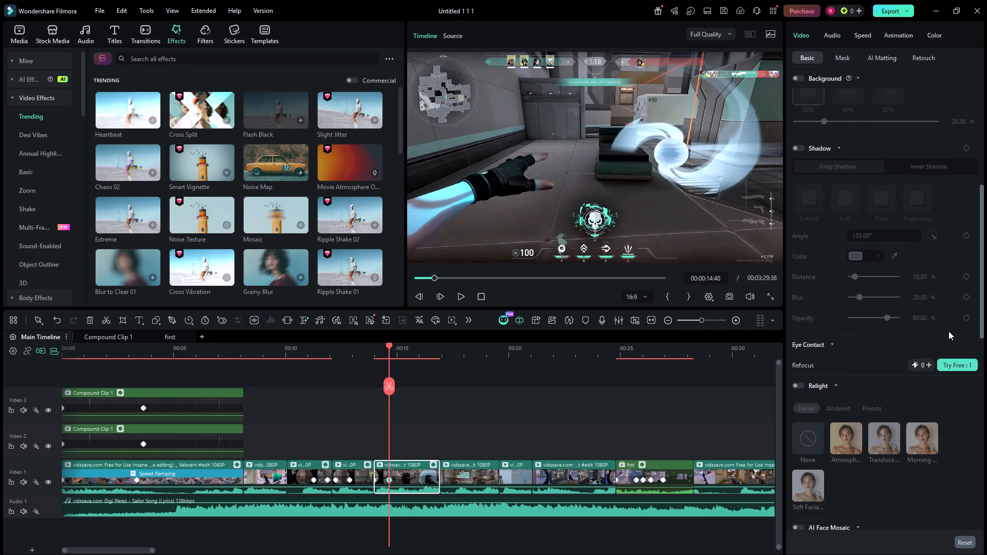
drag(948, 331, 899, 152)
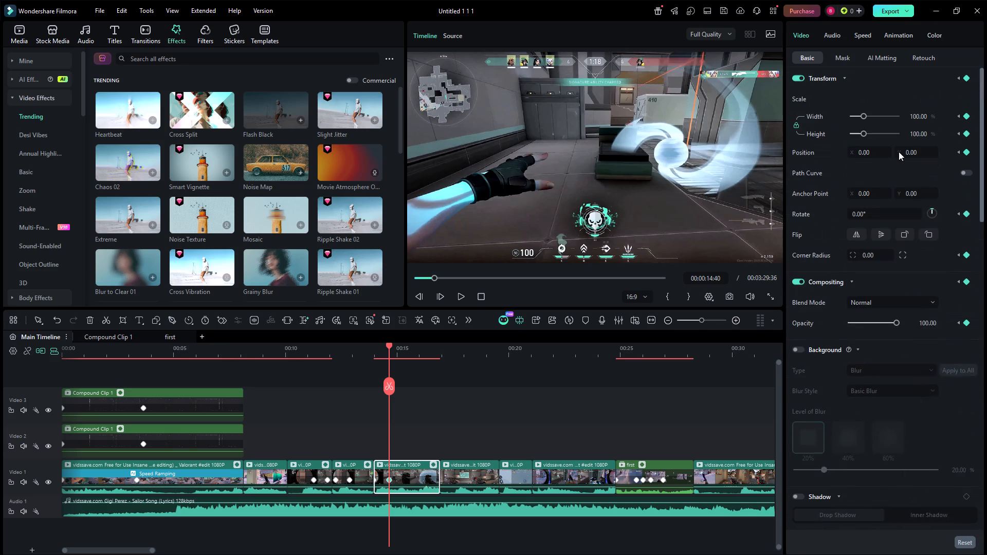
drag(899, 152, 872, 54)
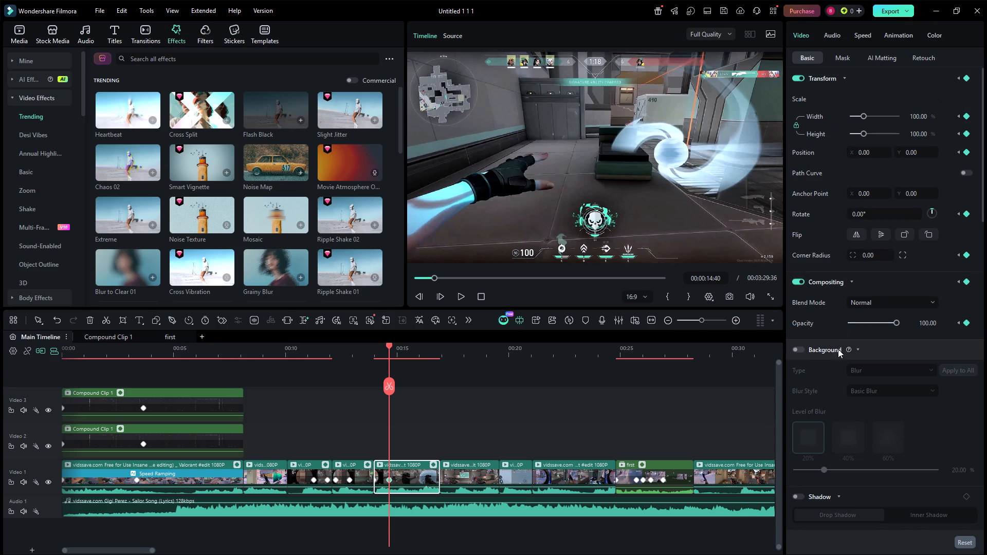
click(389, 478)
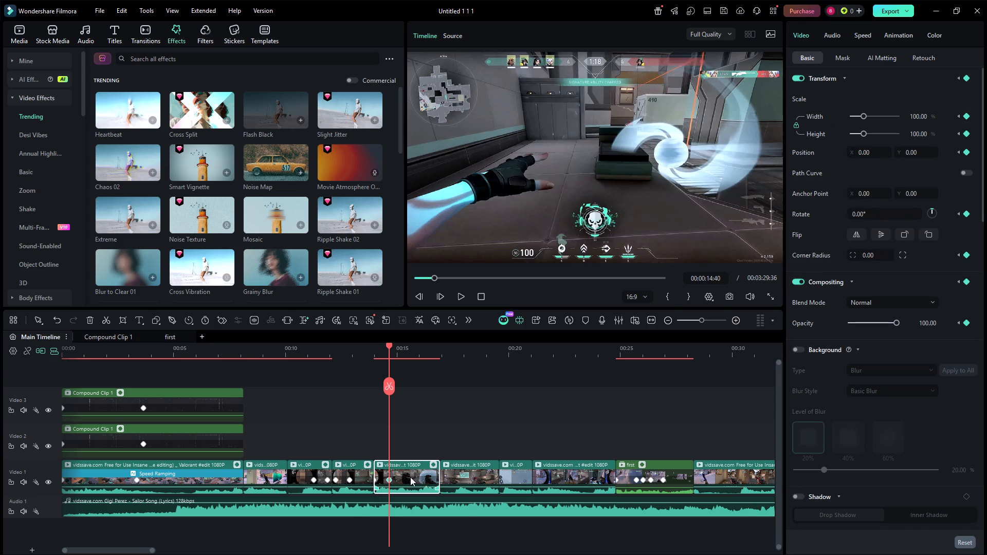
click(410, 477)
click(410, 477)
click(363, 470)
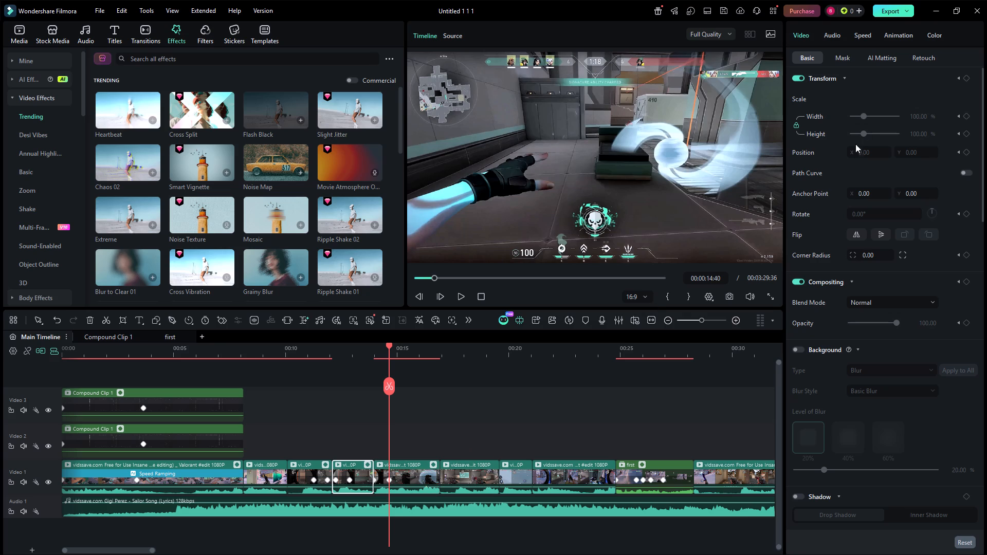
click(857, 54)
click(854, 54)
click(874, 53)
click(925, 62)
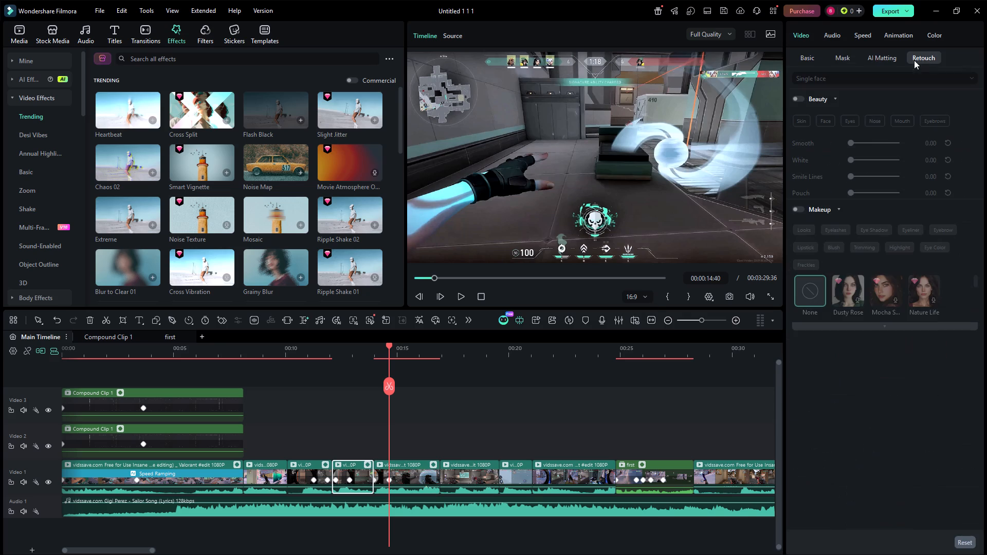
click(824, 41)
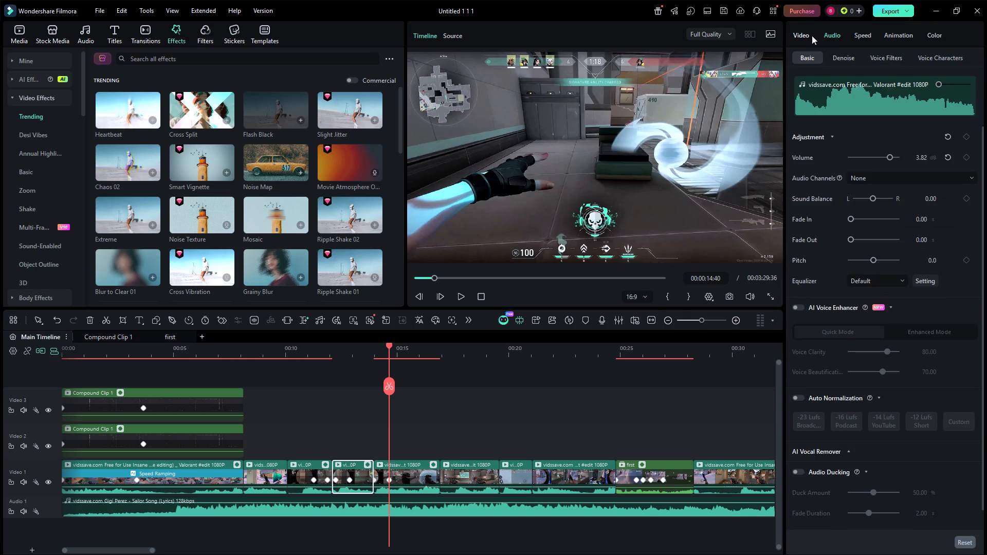
Set the fifth clip's vignette amount and vignette roundness both to 100 in its color settings.
click(942, 27)
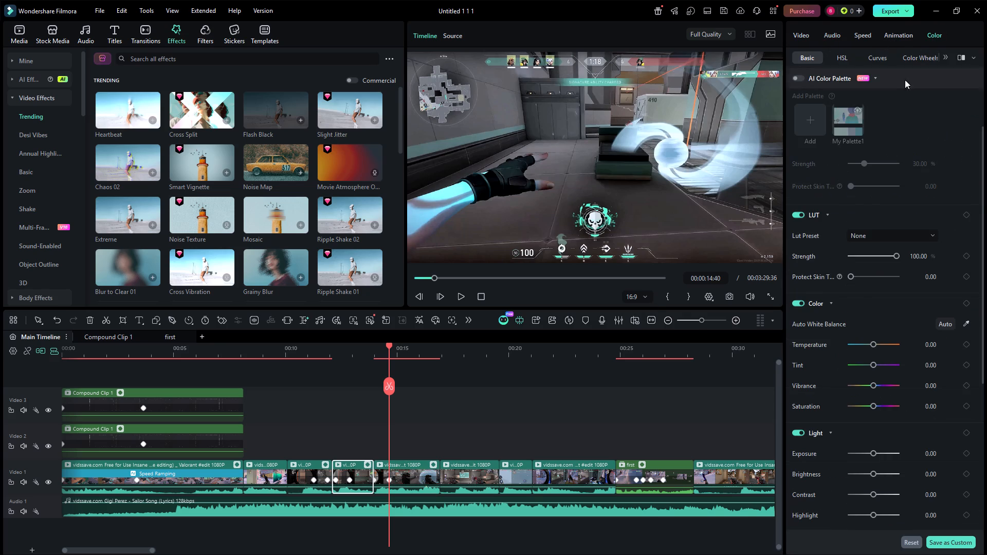
click(389, 482)
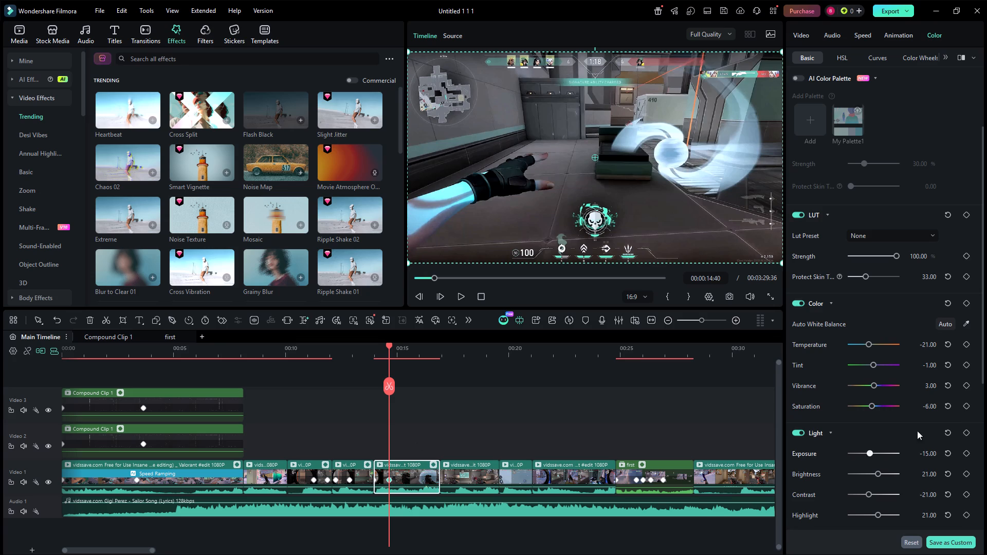
drag(983, 287, 986, 531)
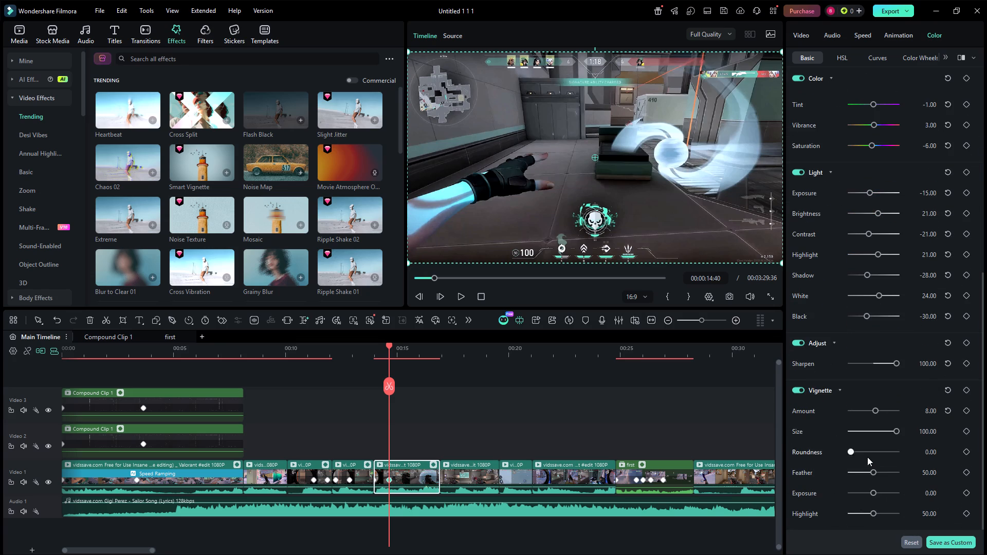
drag(874, 408, 962, 407)
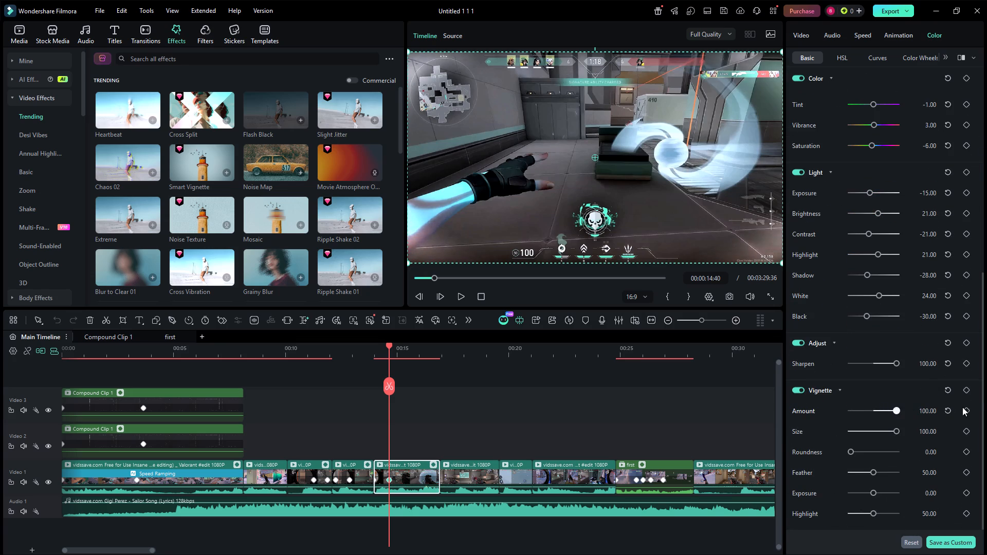
drag(962, 407, 975, 407)
drag(850, 450, 872, 450)
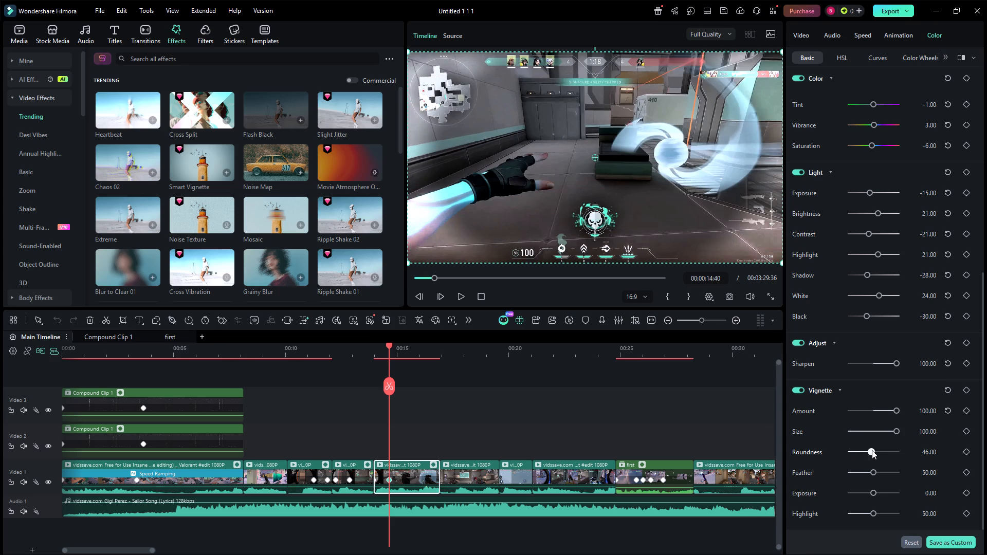
drag(872, 450, 986, 450)
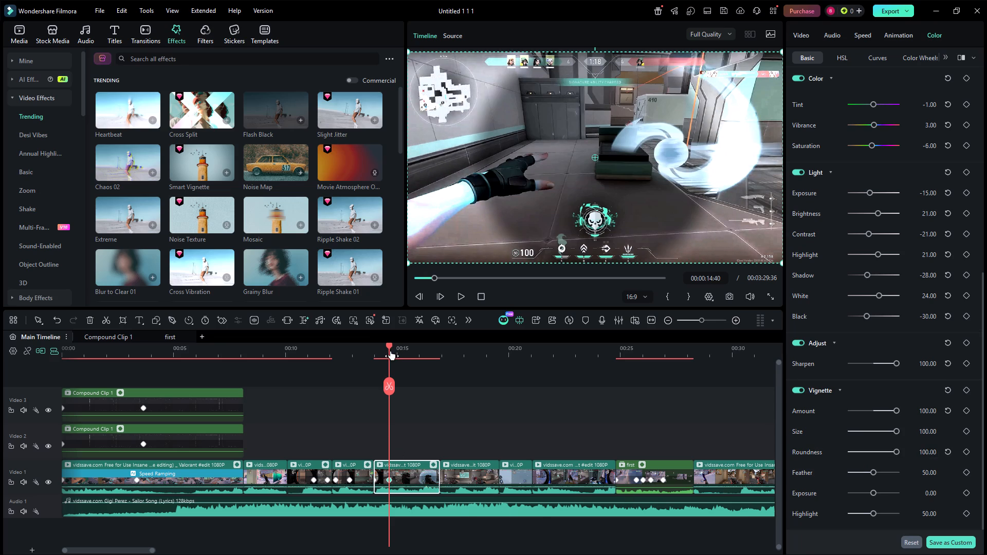
Move the fifth clip's second keyframe from 00:00:14:40 to the very end of the clip.
drag(391, 351, 423, 355)
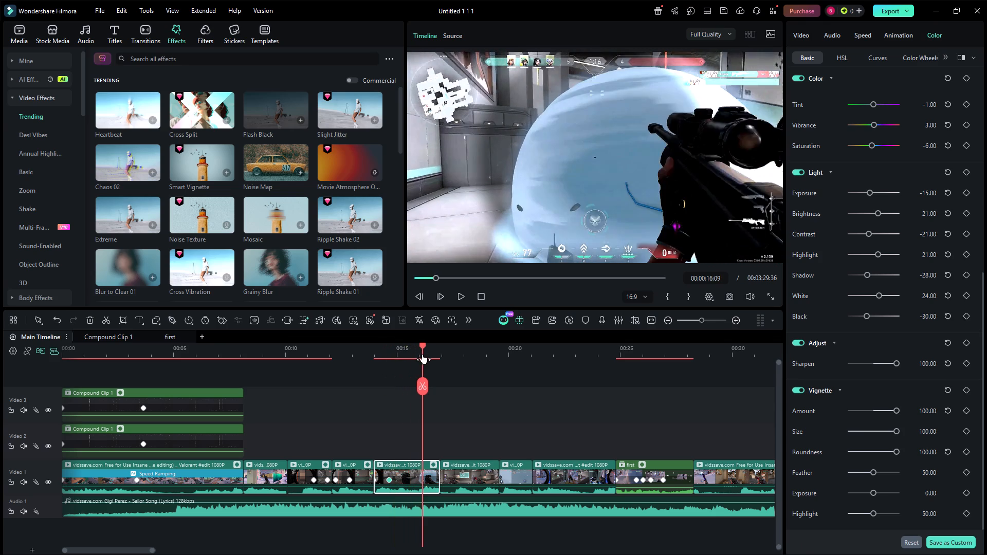
drag(423, 355, 430, 355)
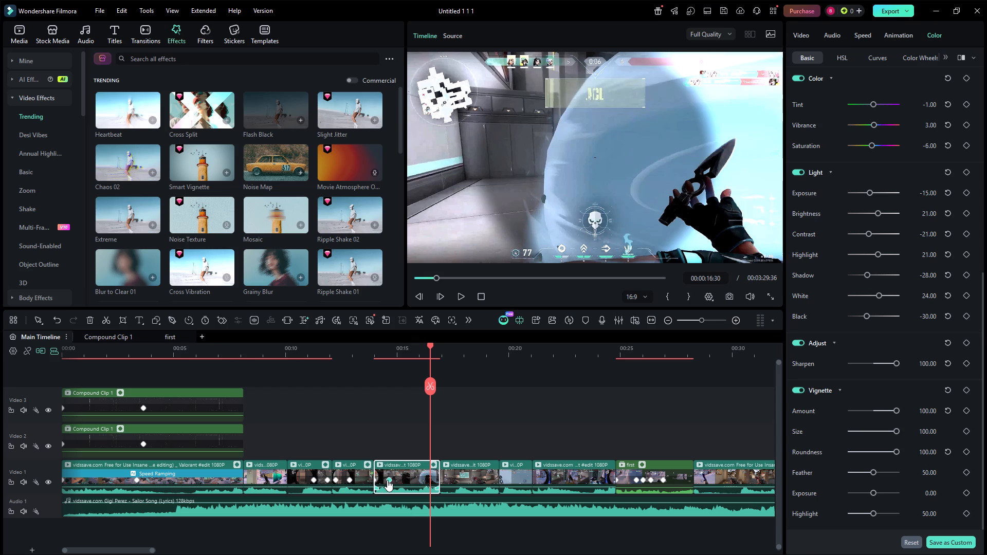
drag(387, 480, 404, 479)
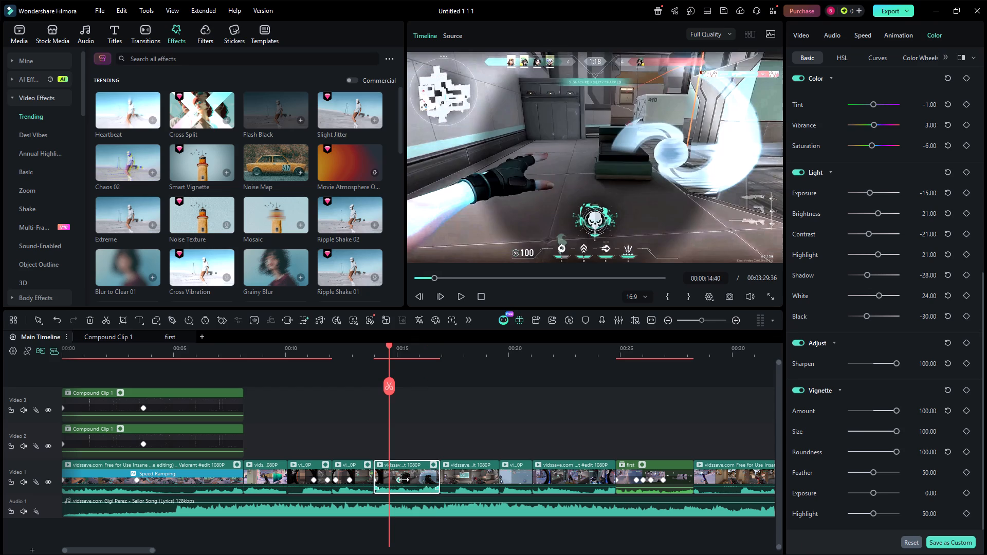
drag(404, 479, 442, 479)
Move the fifth clip's starting keyframe close to the clip's end, at about 16 seconds on the timeline.
drag(374, 479, 417, 477)
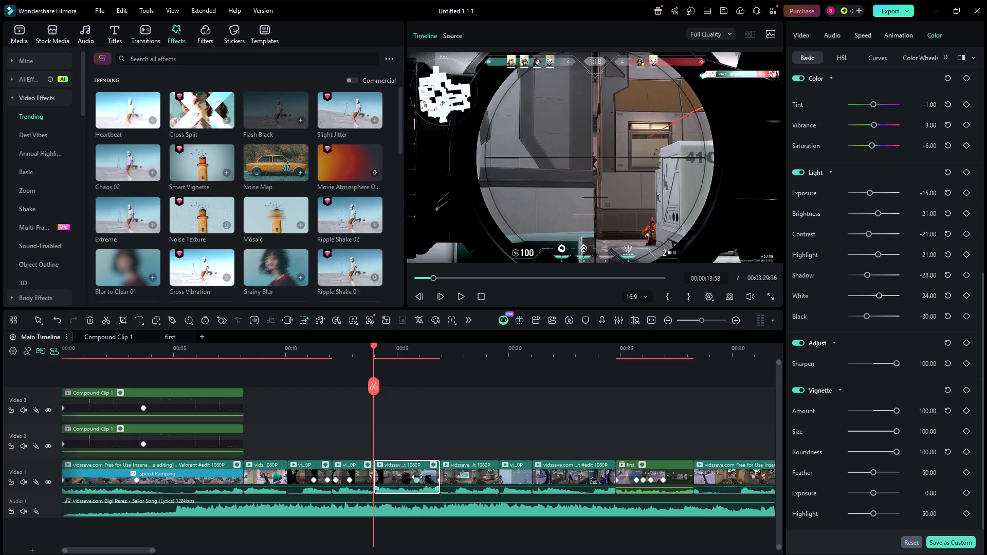
drag(417, 477, 426, 485)
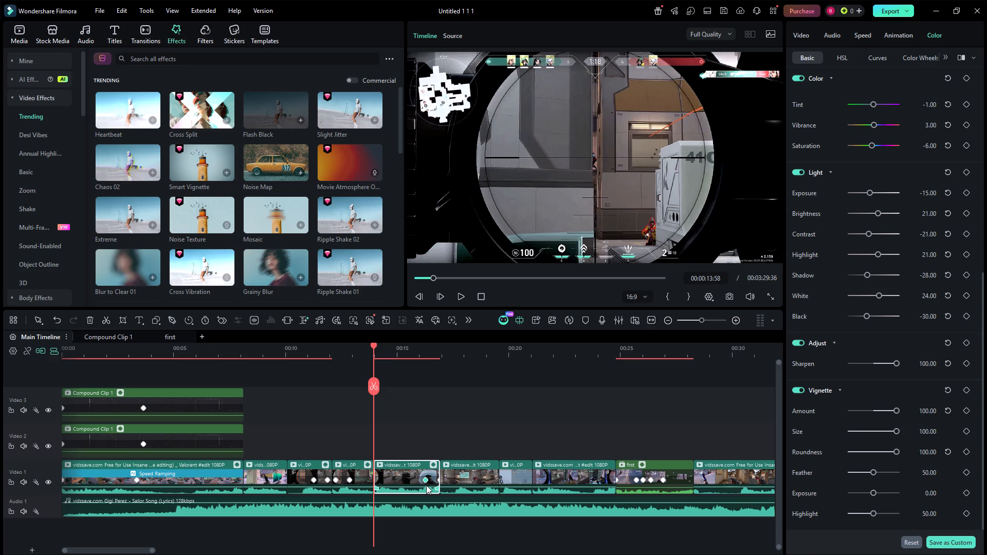